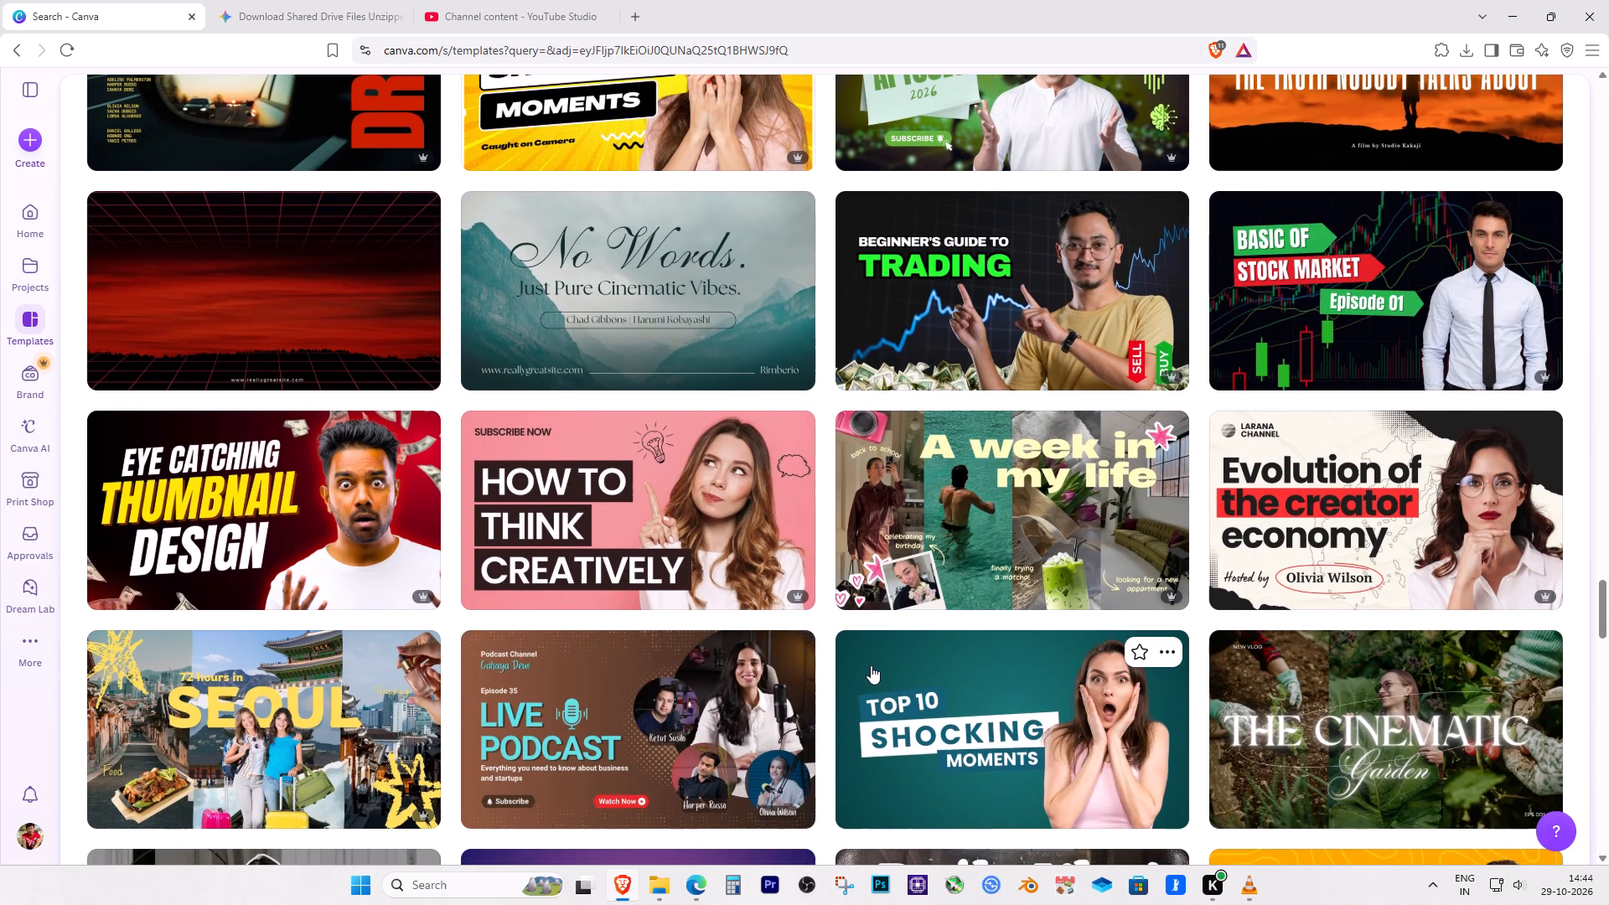
scroll(818, 708, "down", 3)
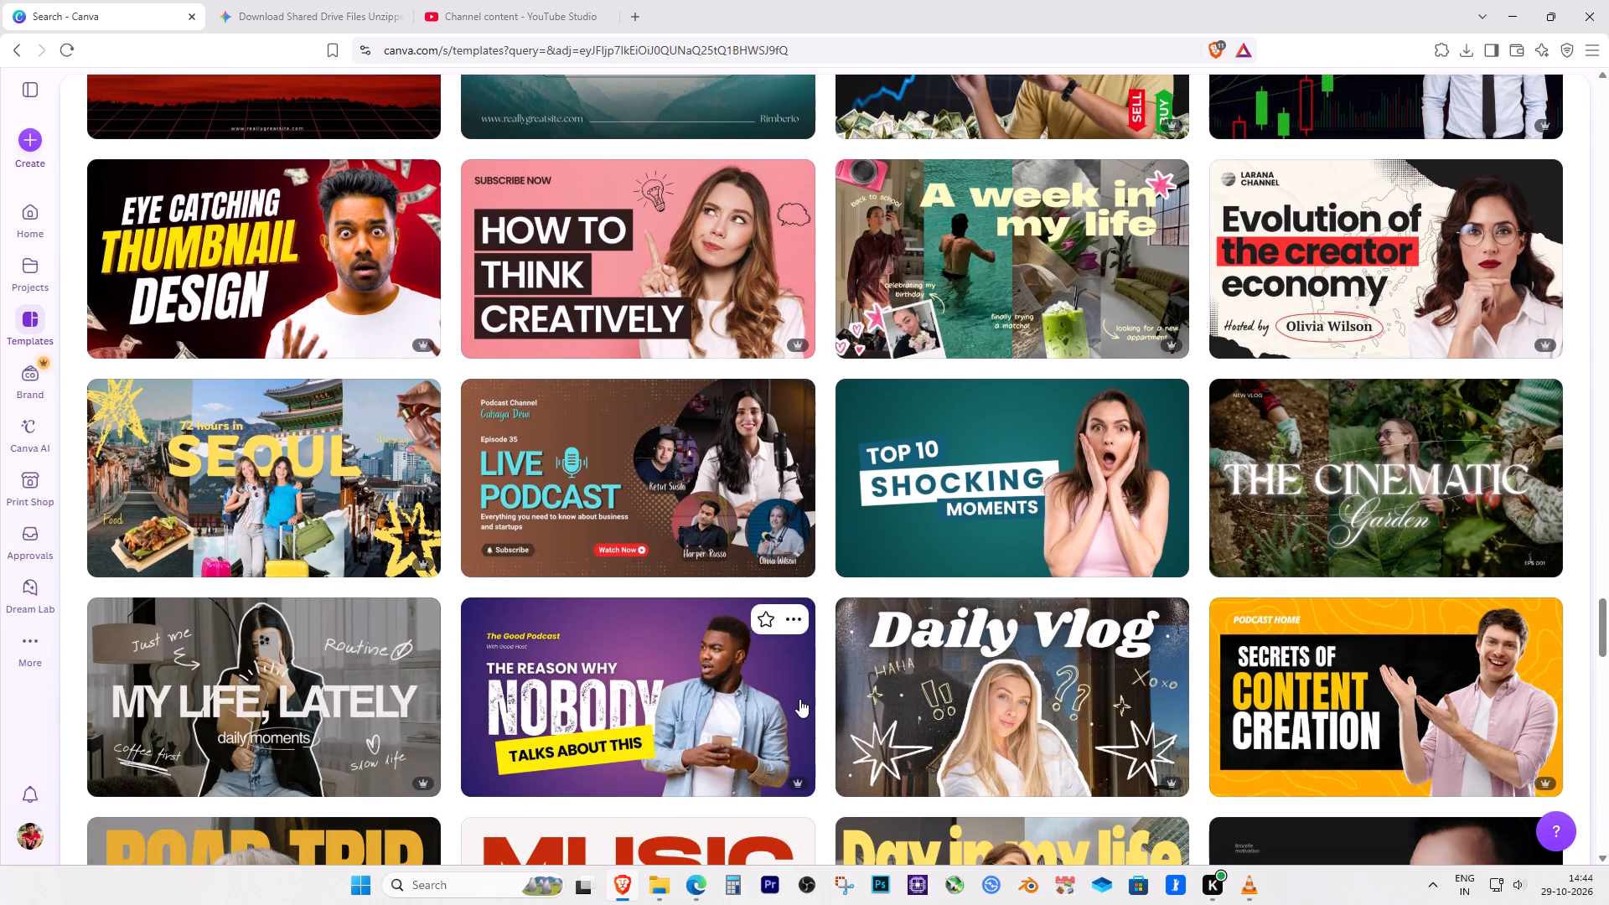
scroll(793, 704, "down", 2)
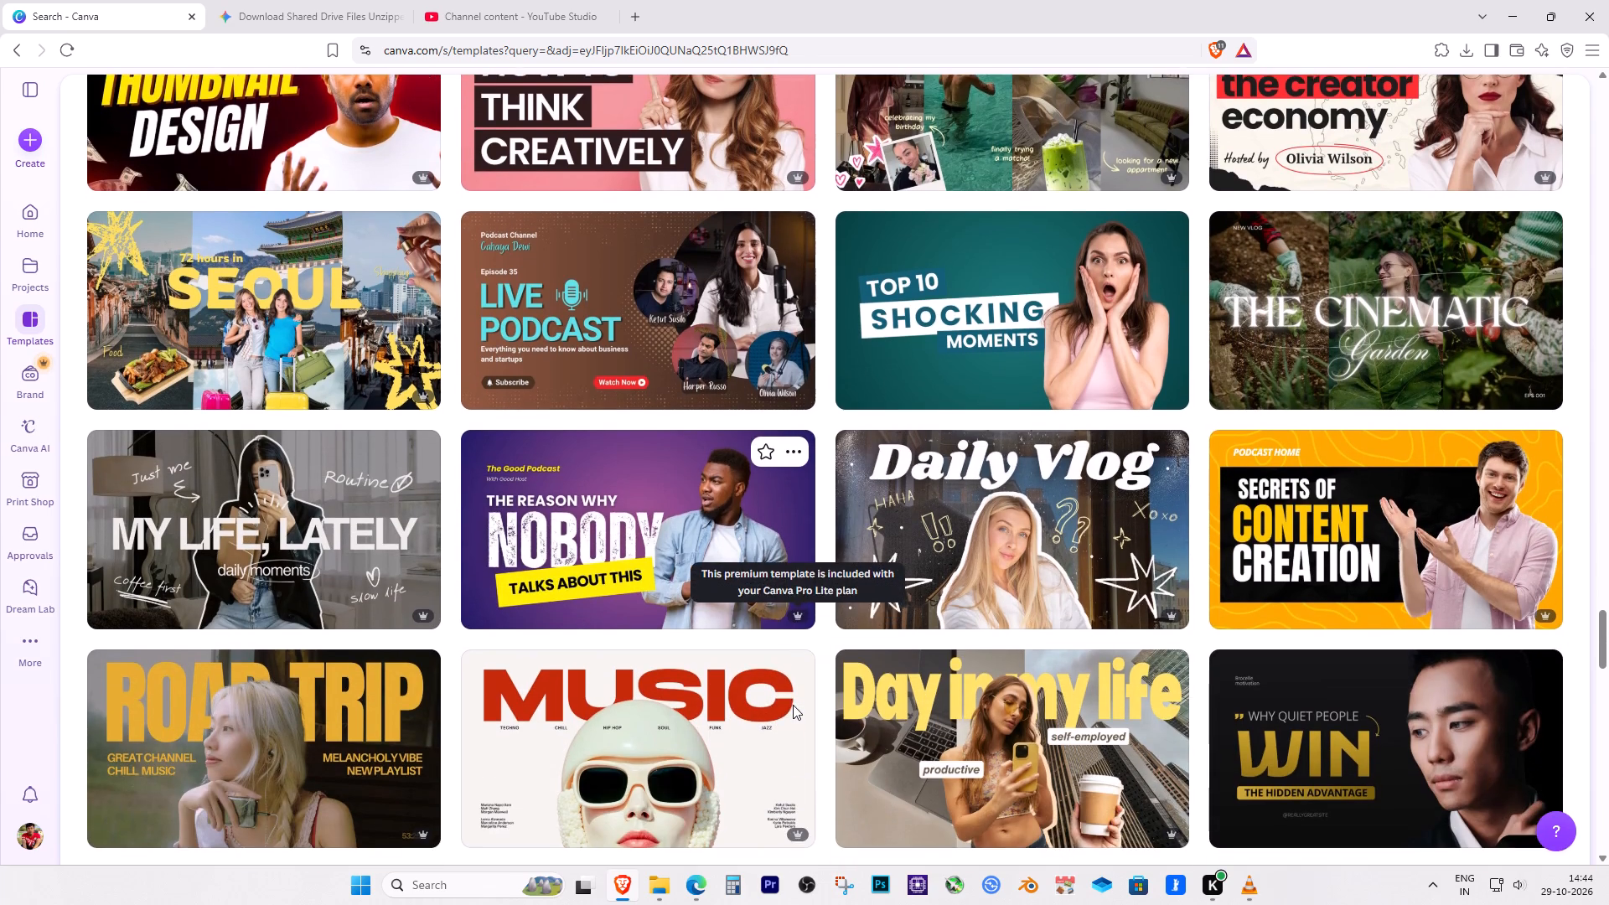
scroll(793, 705, "down", 3)
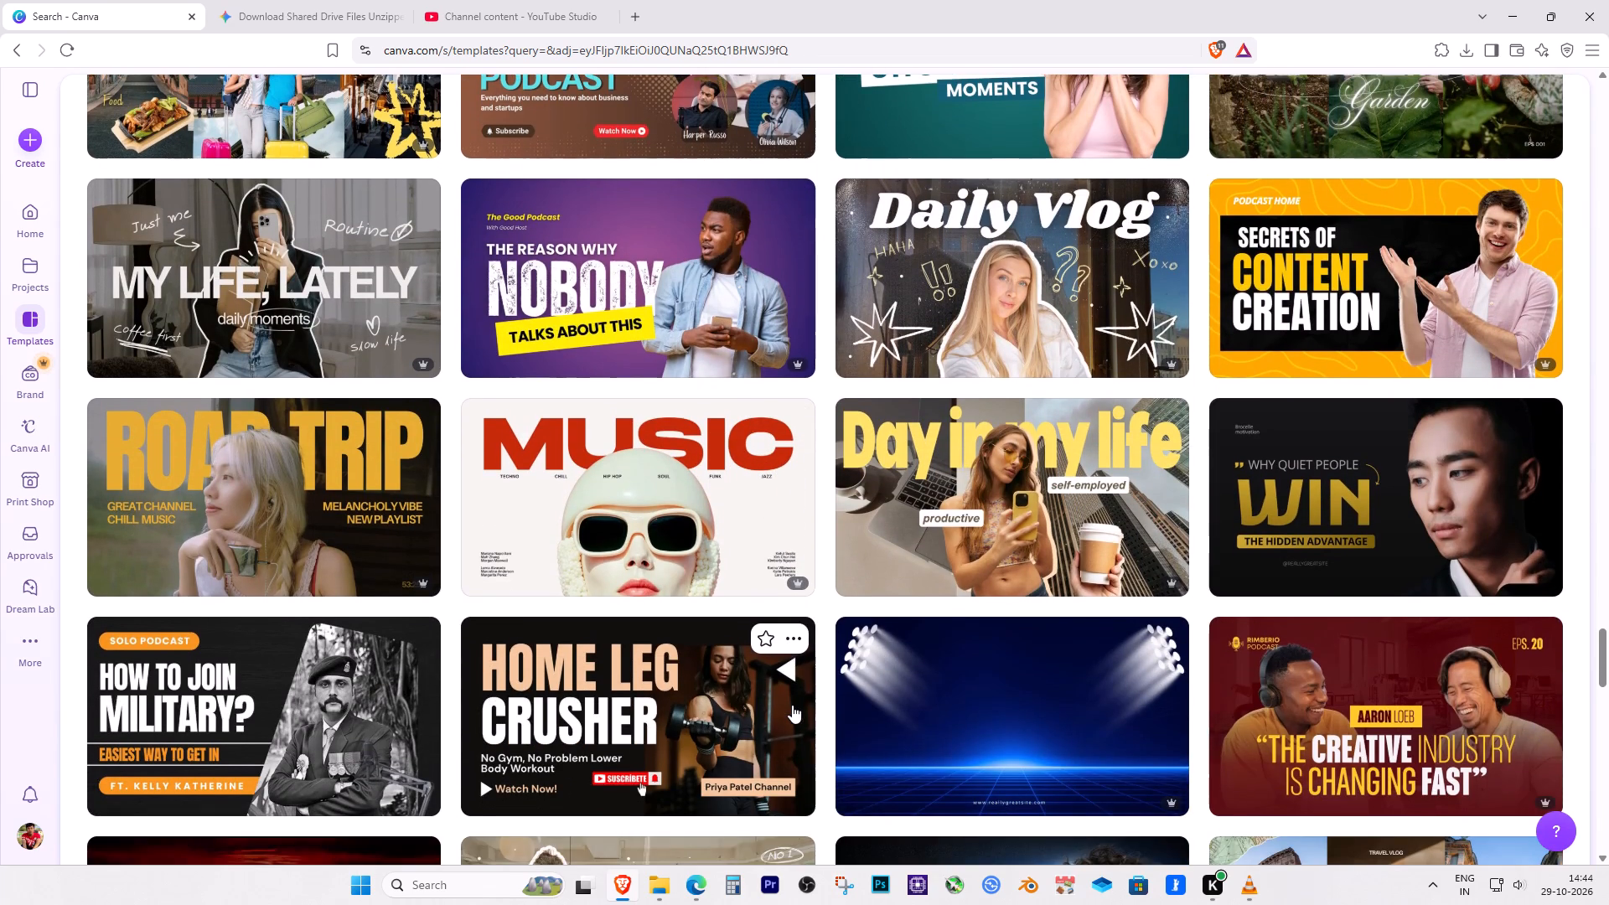
scroll(791, 705, "down", 2)
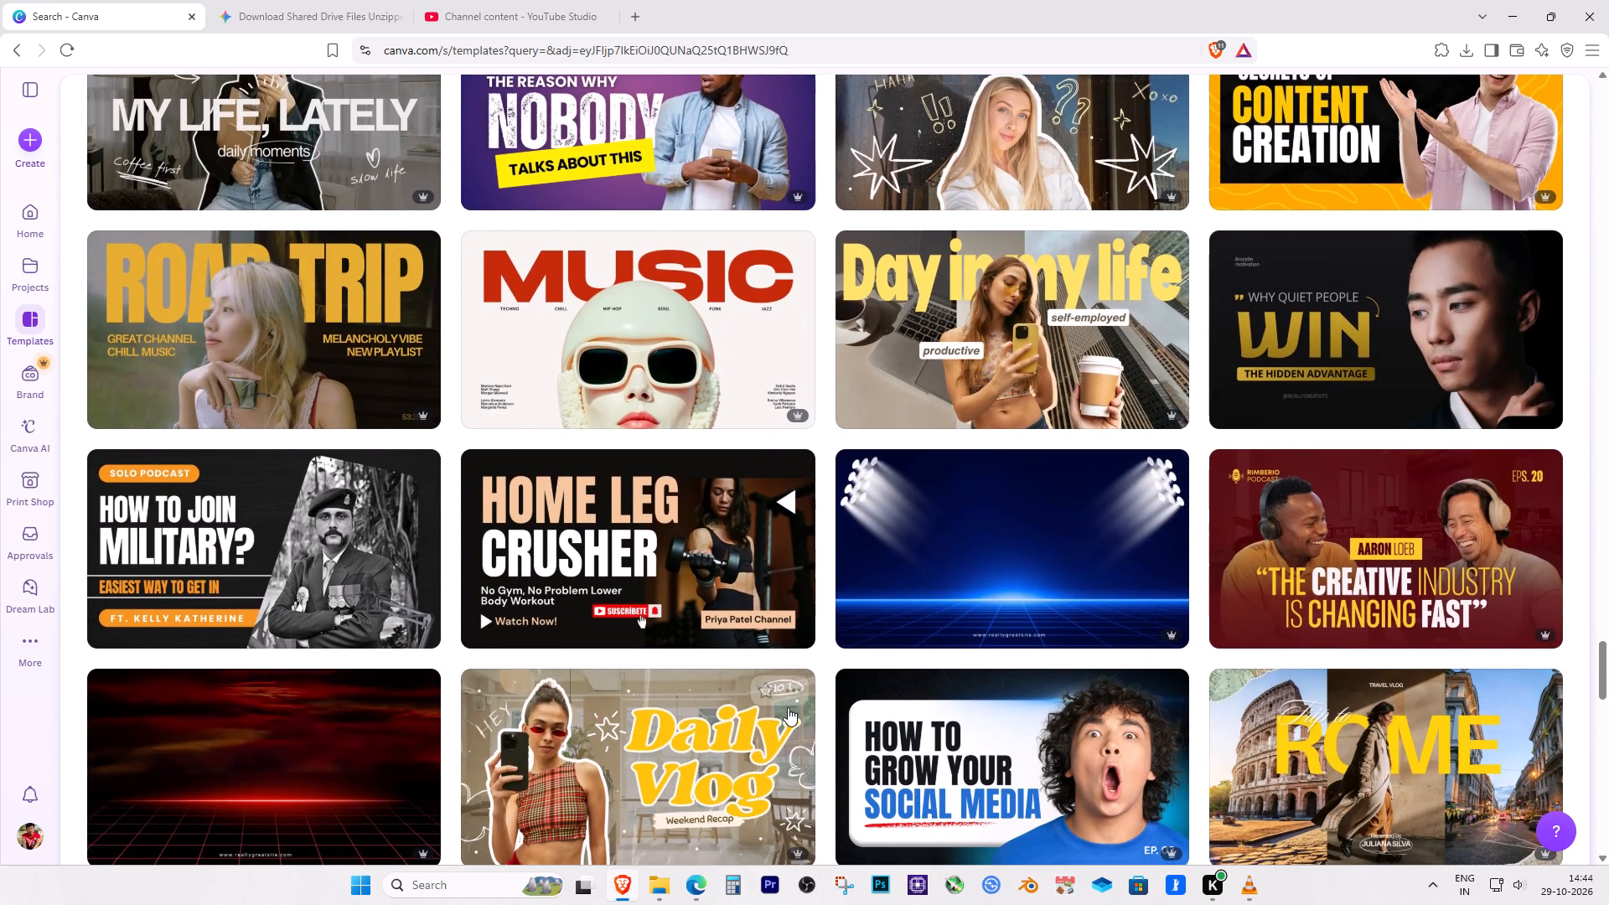
scroll(784, 711, "down", 2)
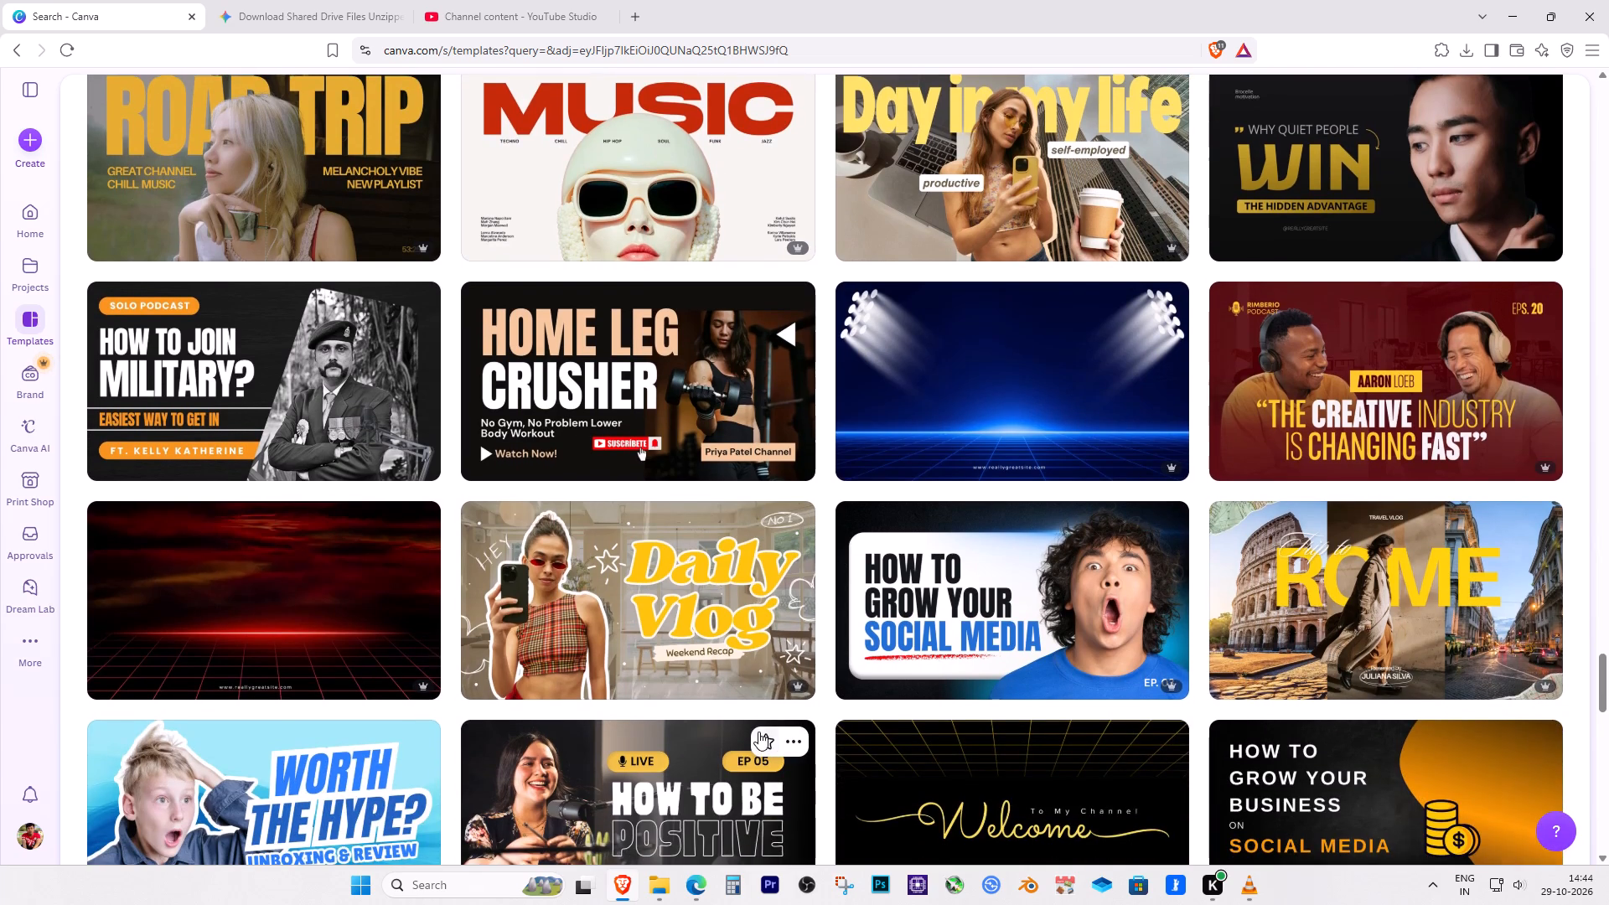
scroll(746, 755, "down", 3)
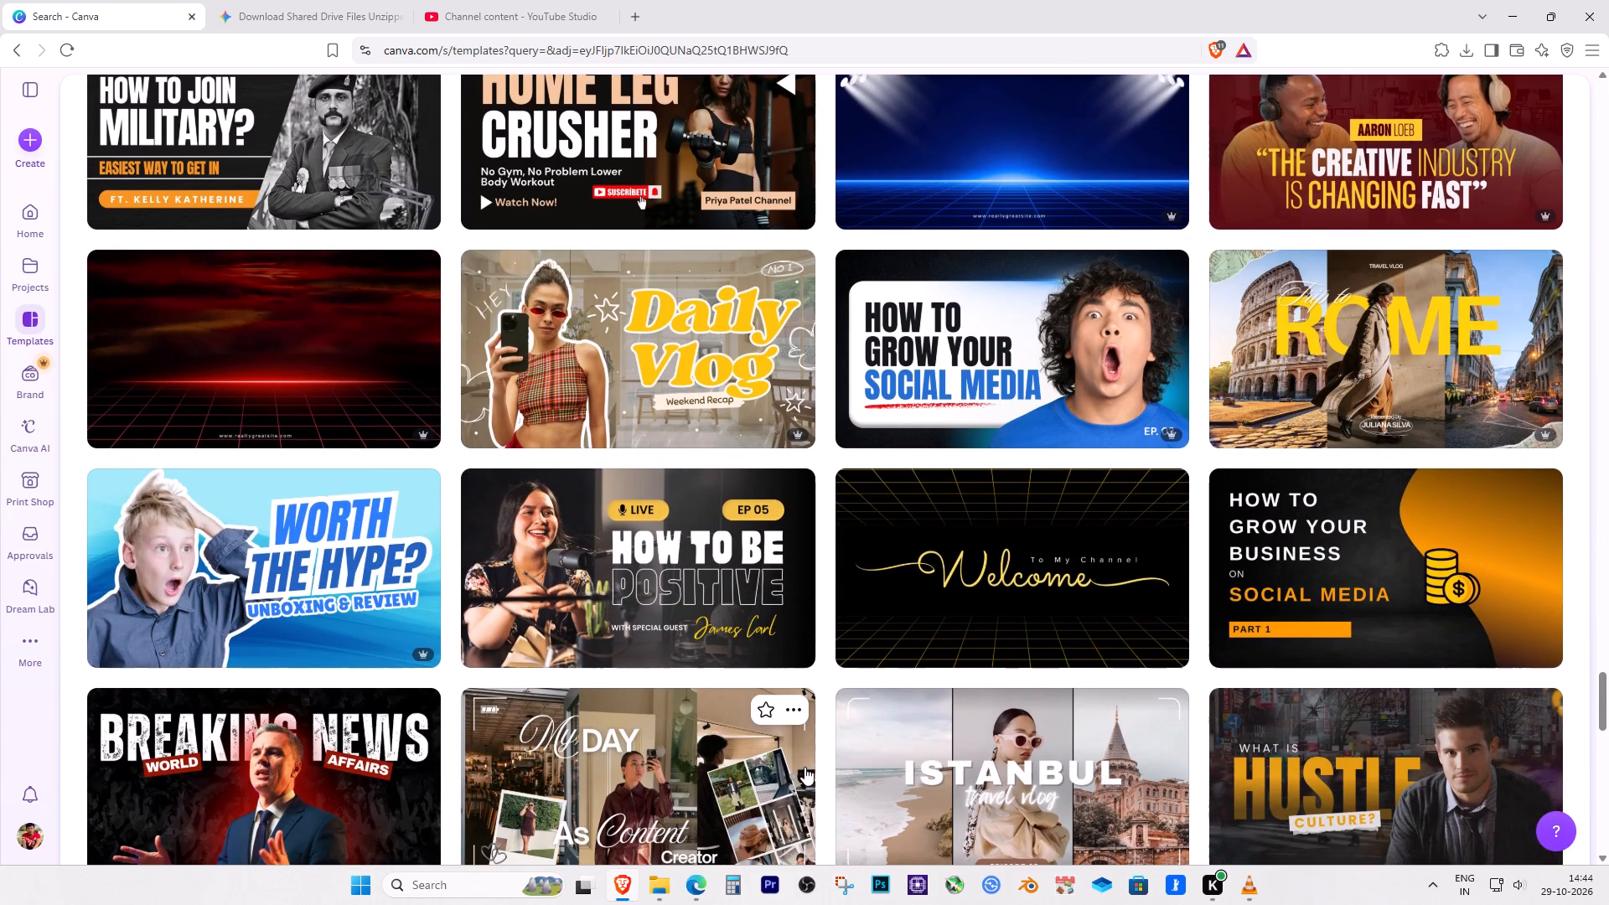
scroll(804, 767, "down", 1)
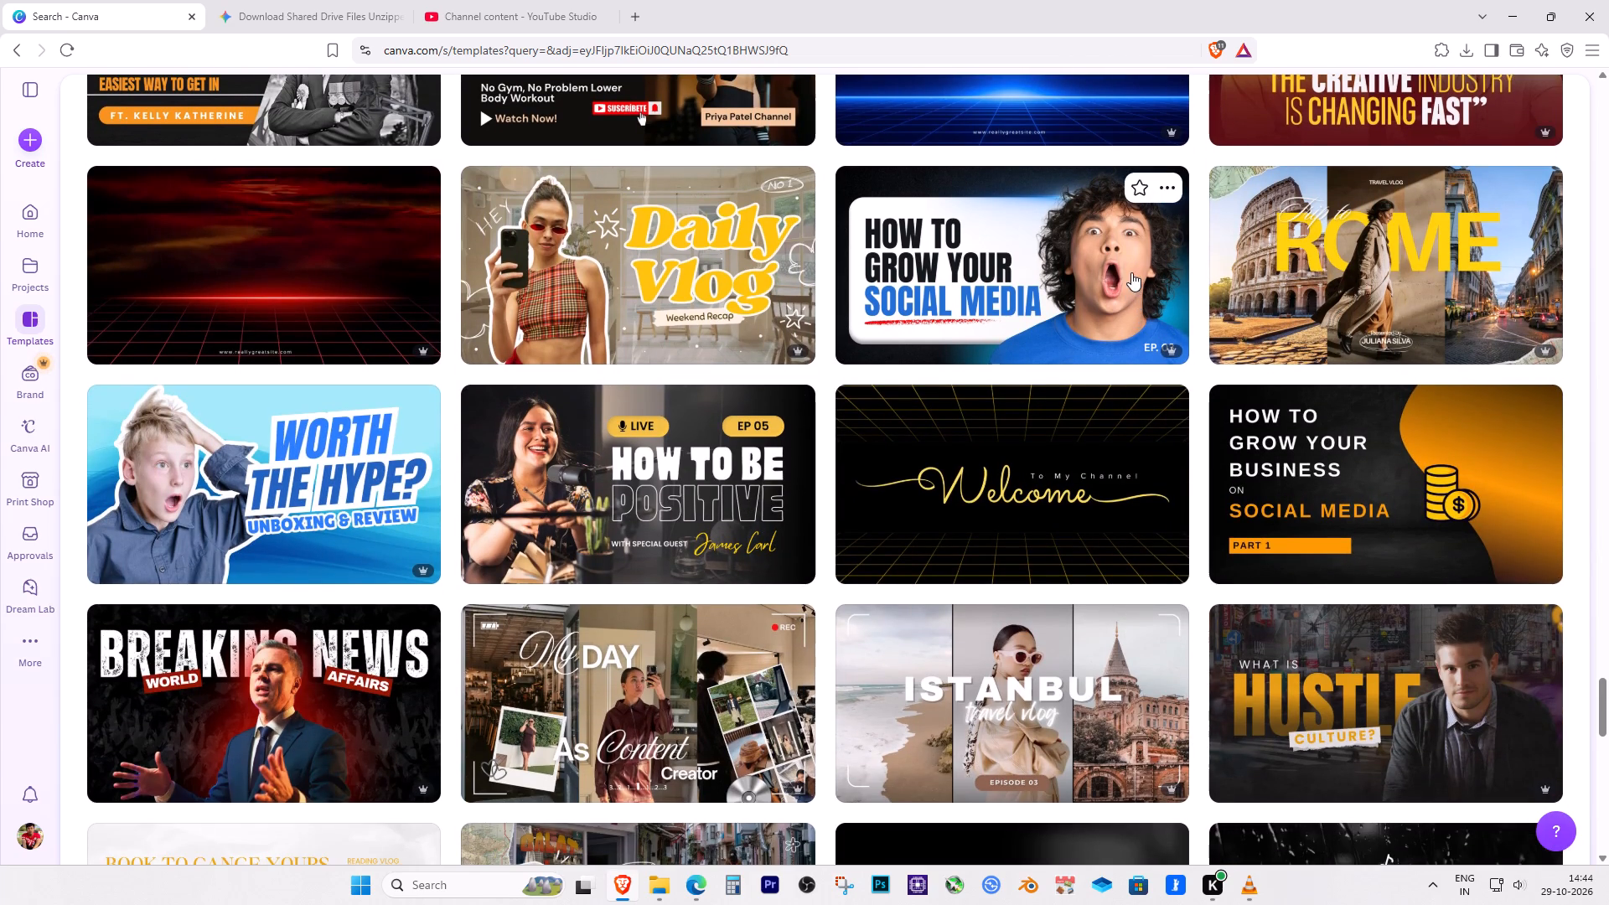
scroll(1124, 282, "down", 2)
scroll(1158, 405, "down", 2)
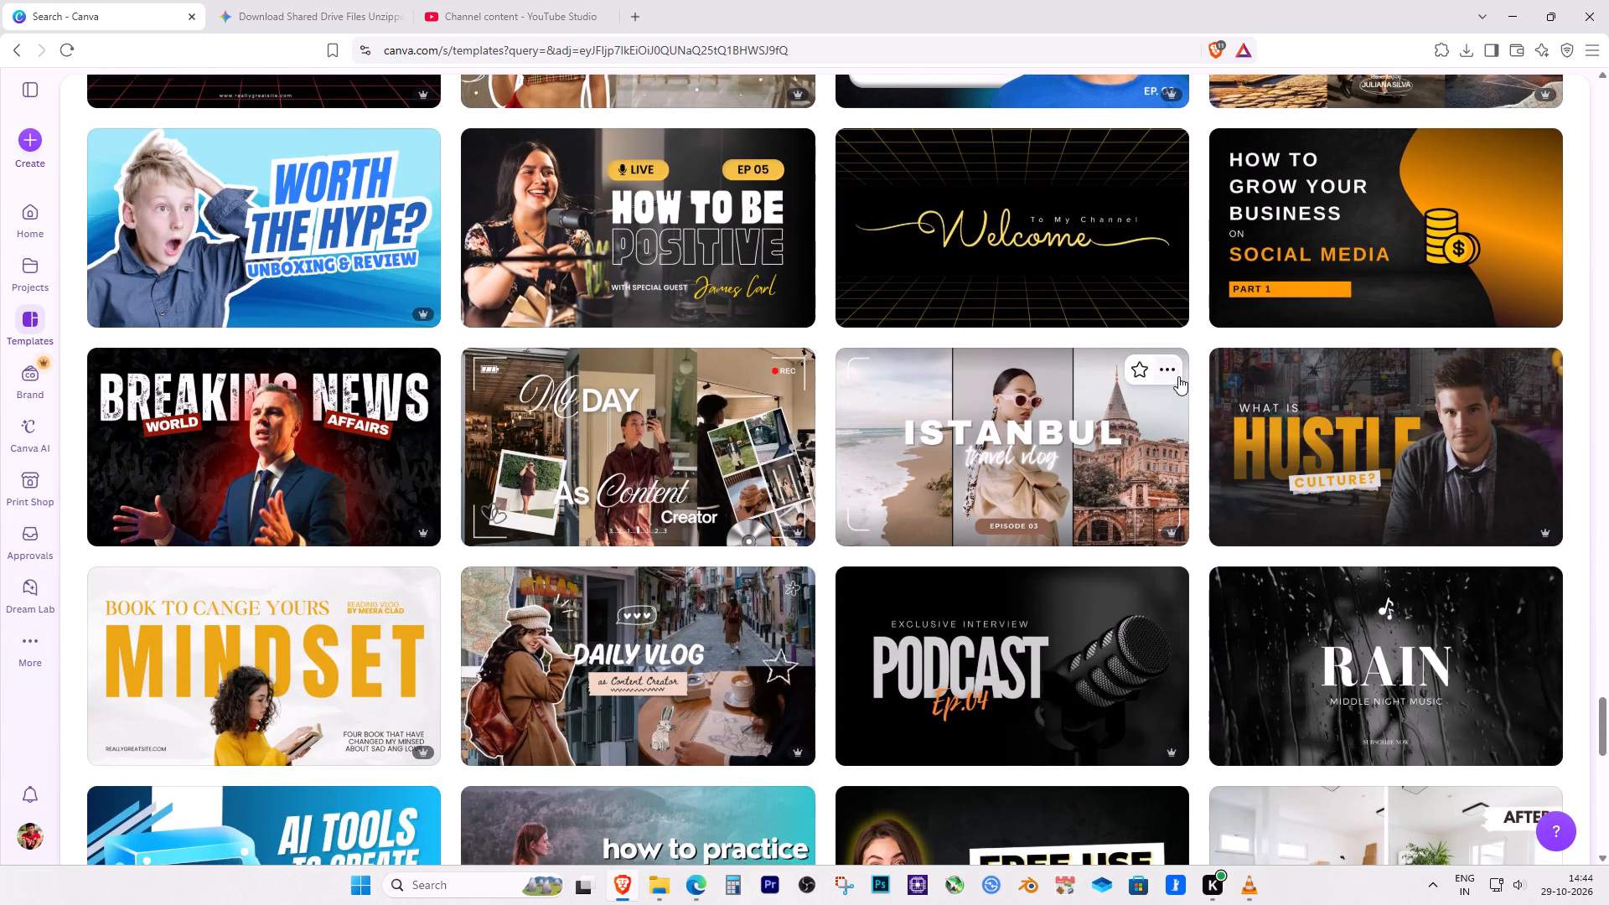
scroll(1178, 376, "down", 5)
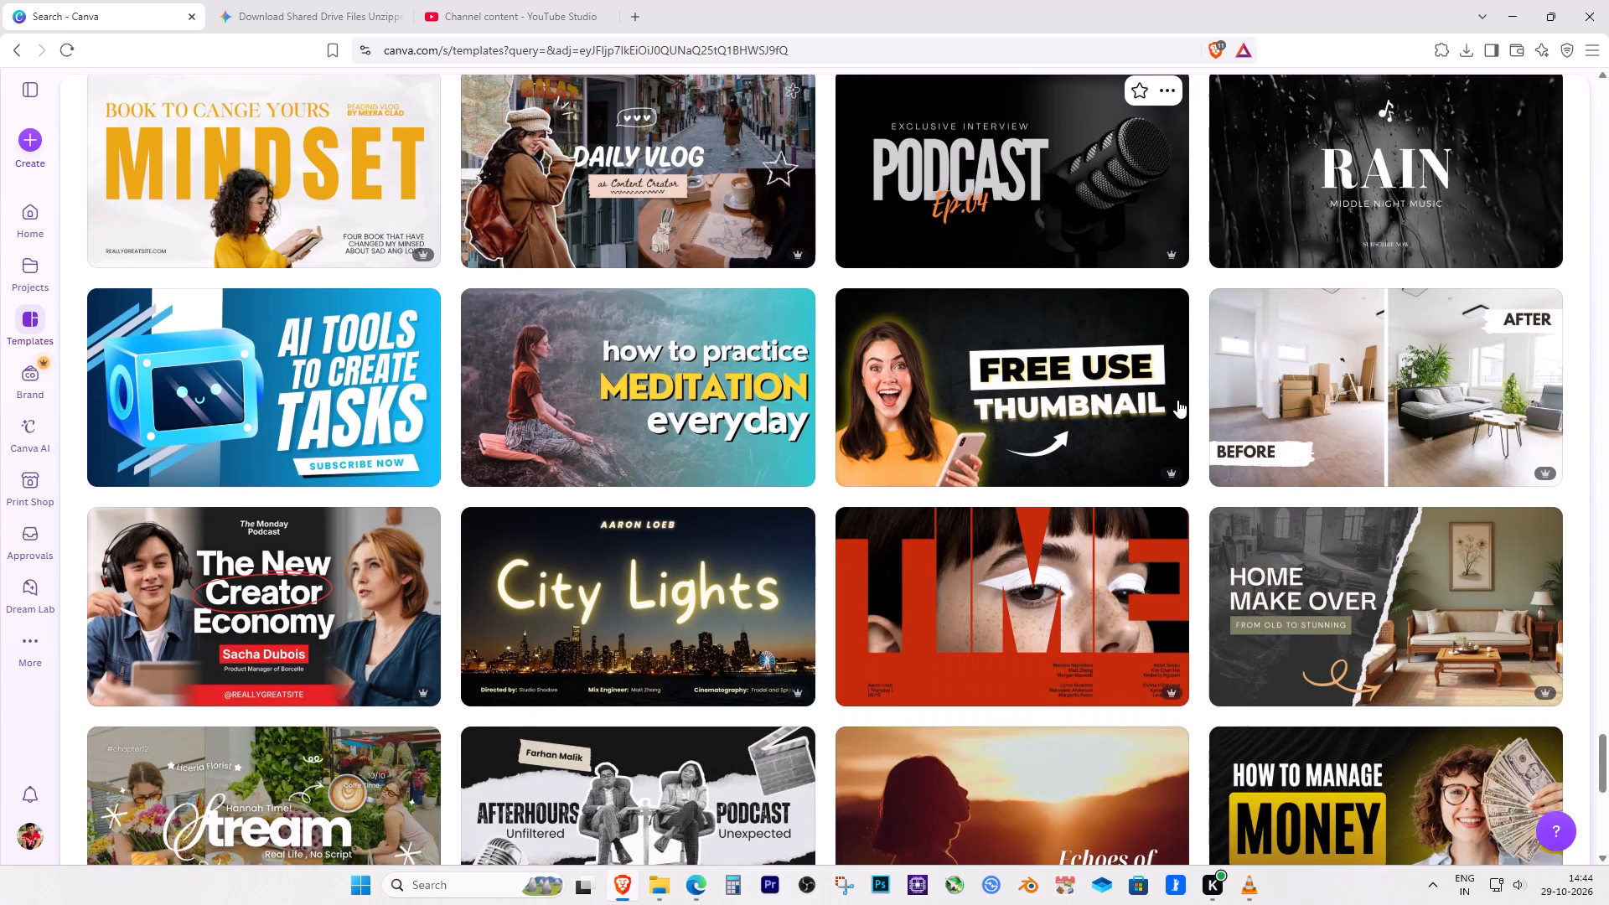
scroll(1177, 401, "down", 5)
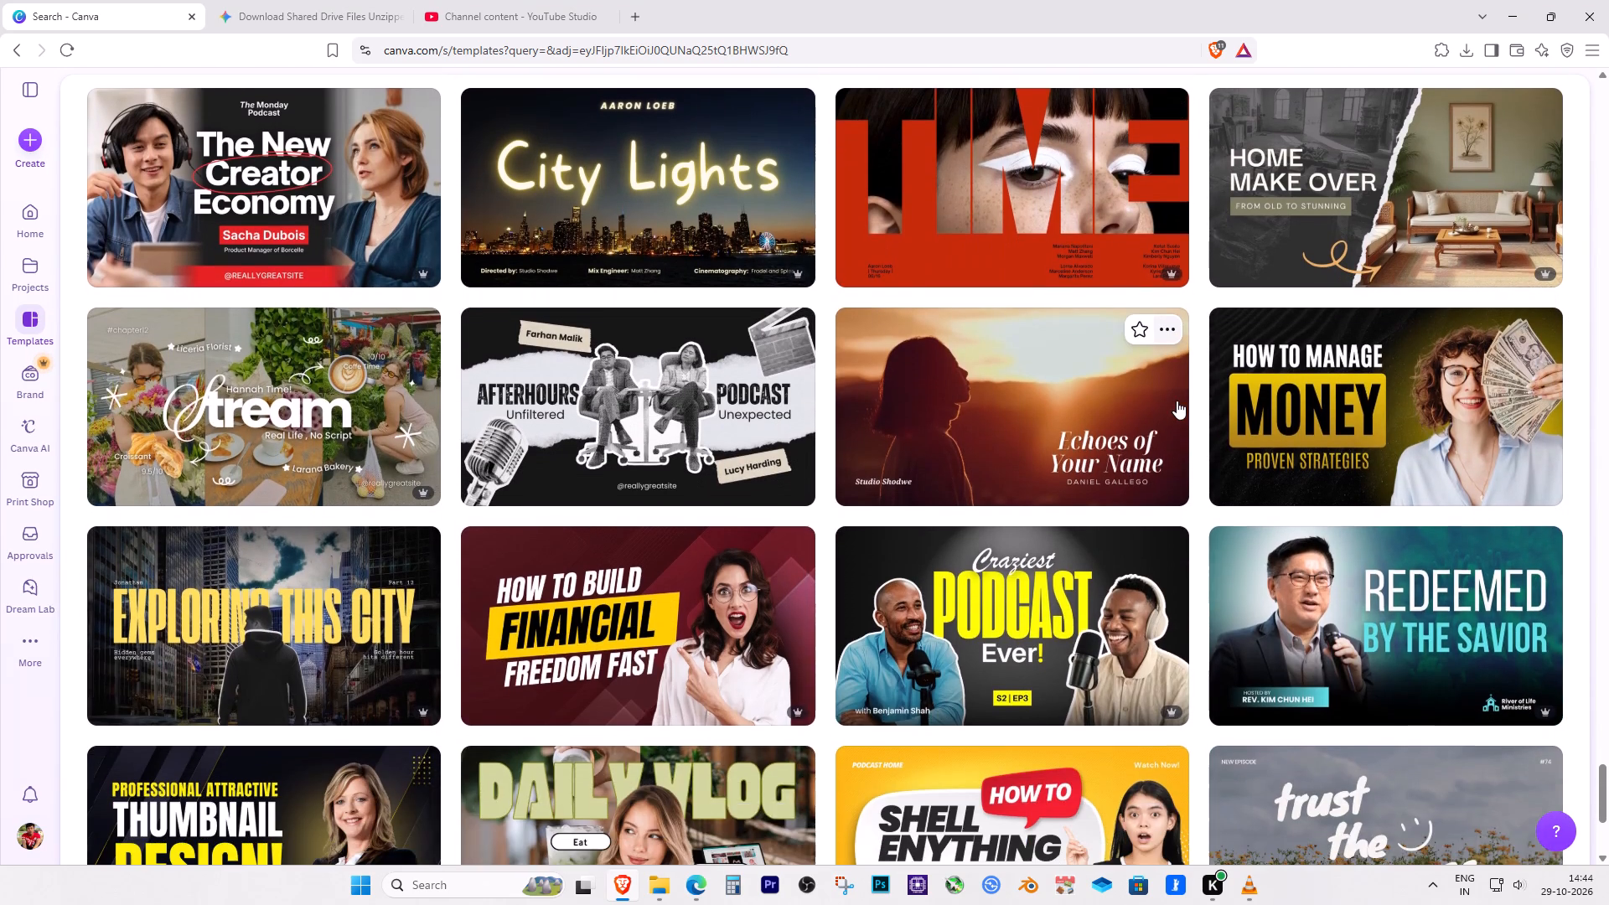
scroll(1175, 406, "down", 2)
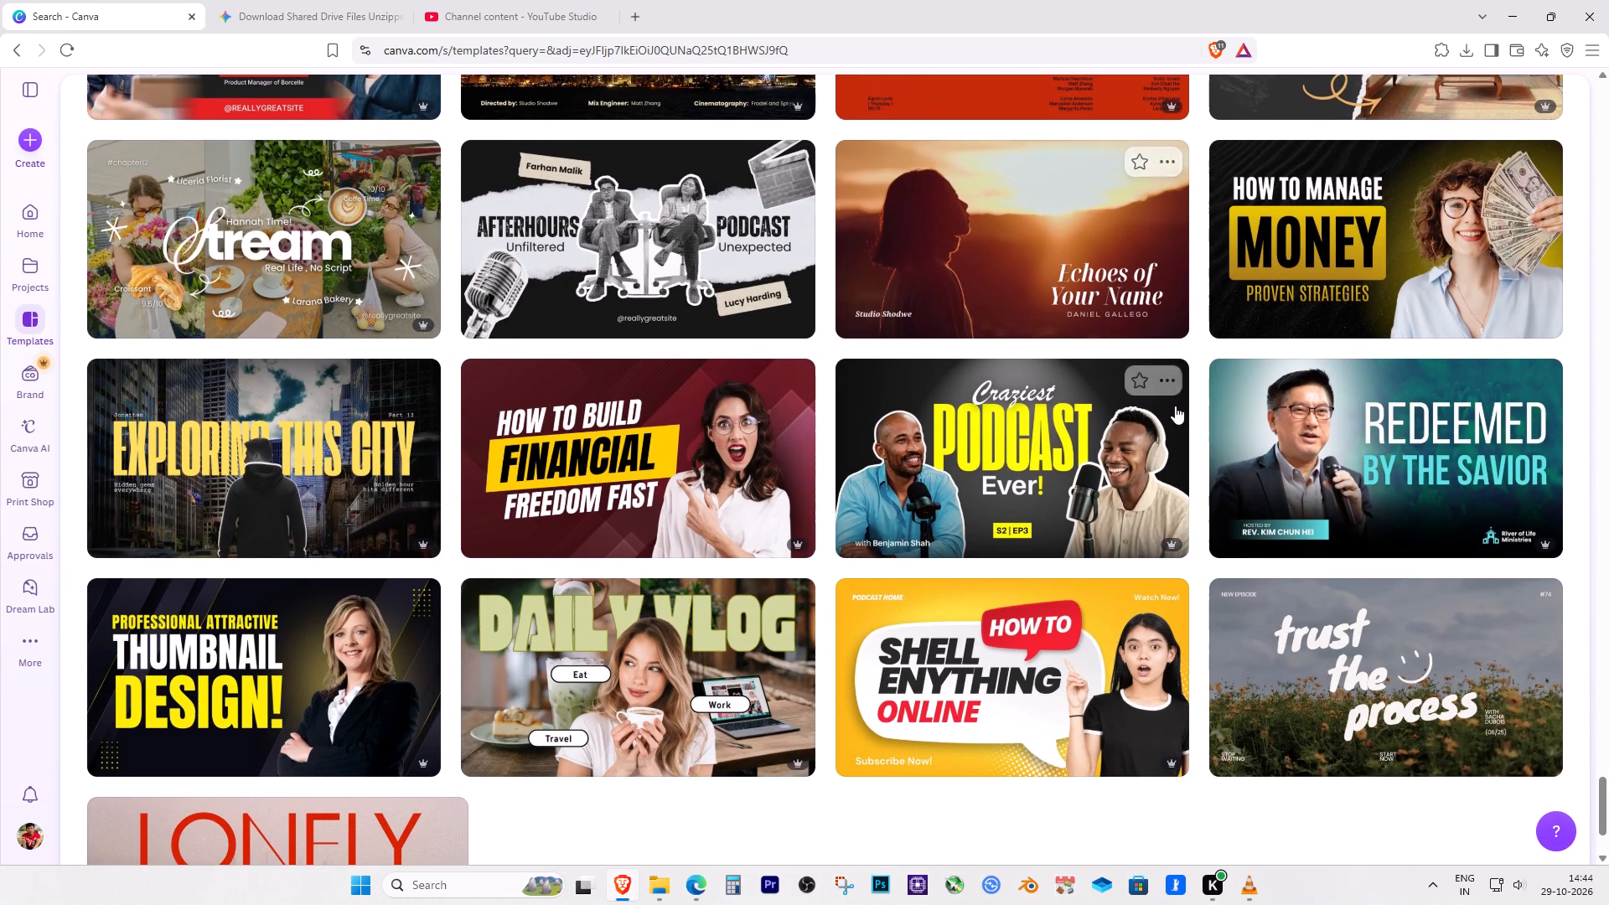
scroll(1175, 406, "down", 5)
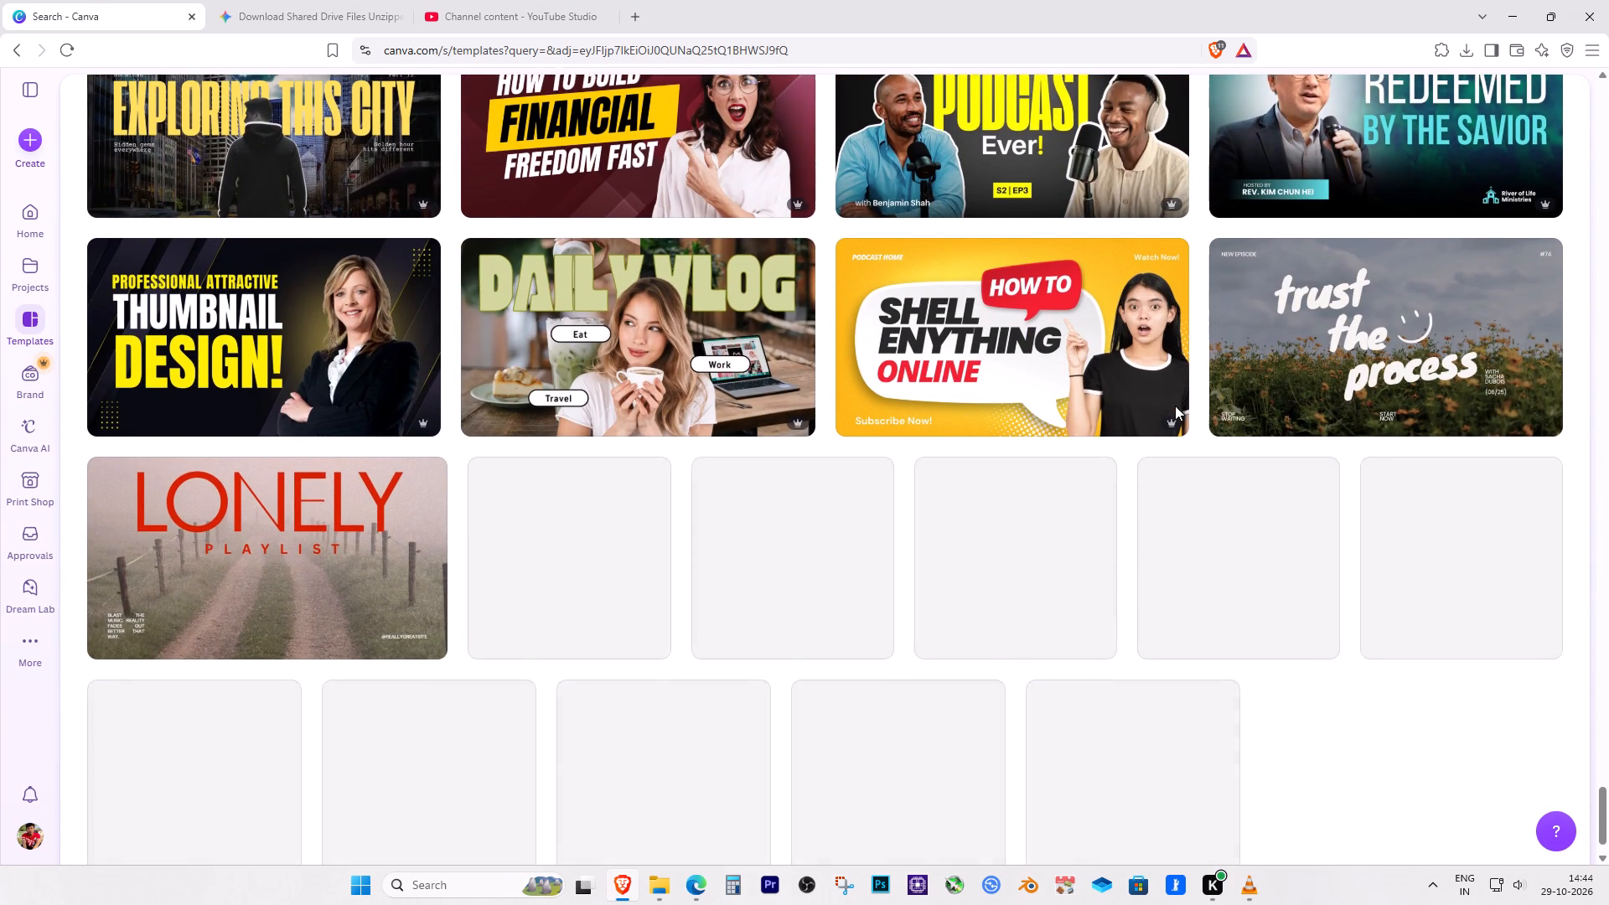
scroll(1175, 406, "down", 1)
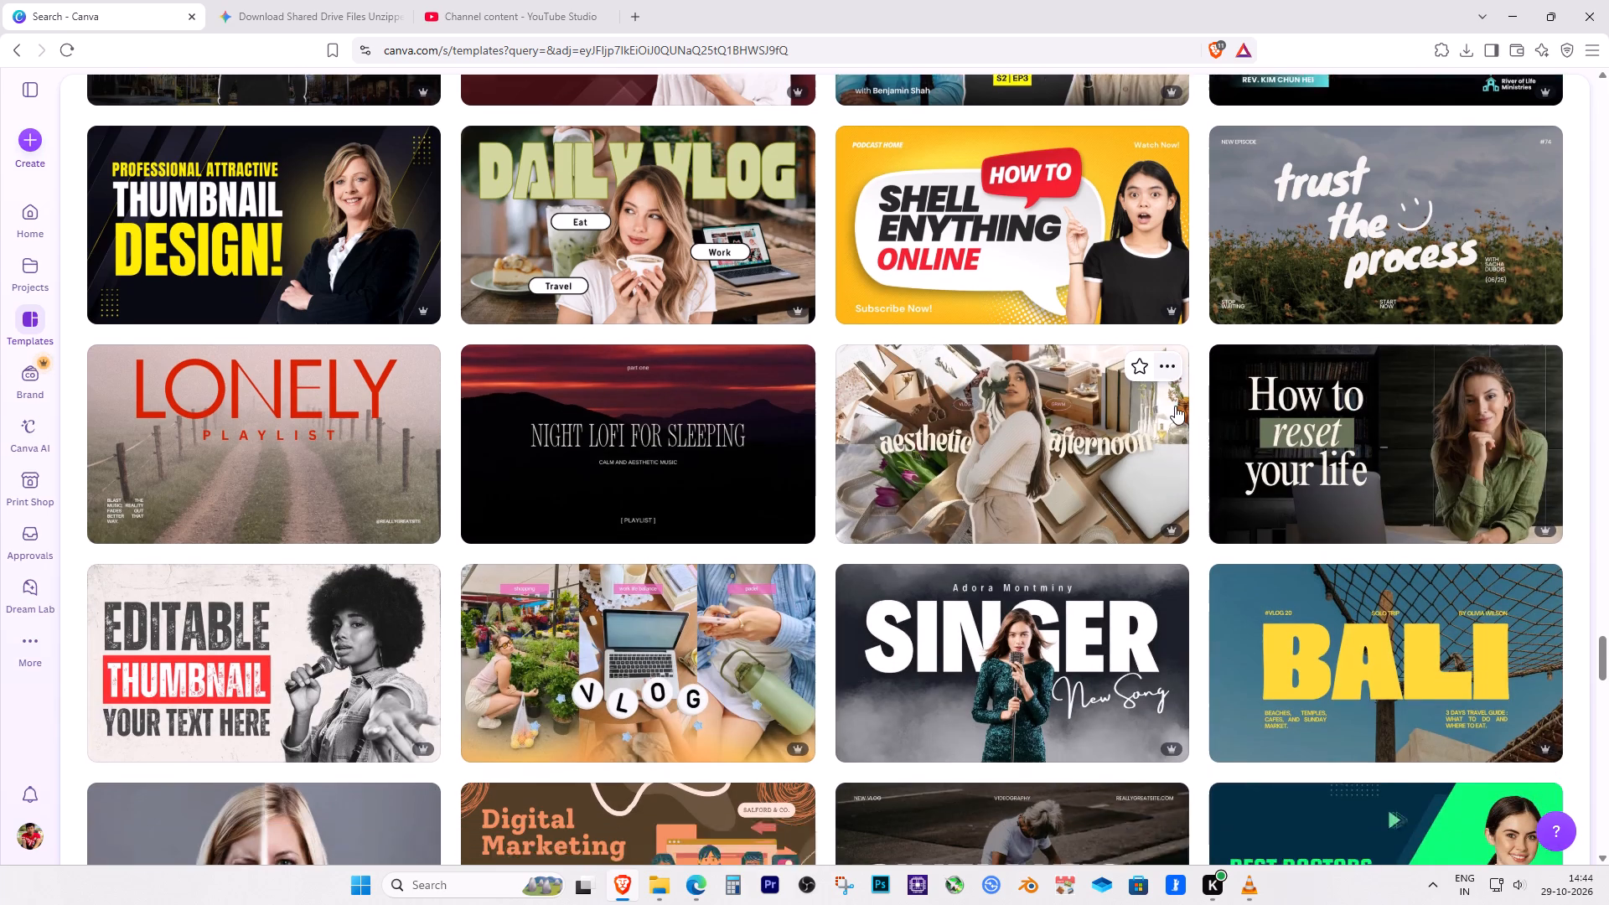
scroll(1175, 406, "down", 2)
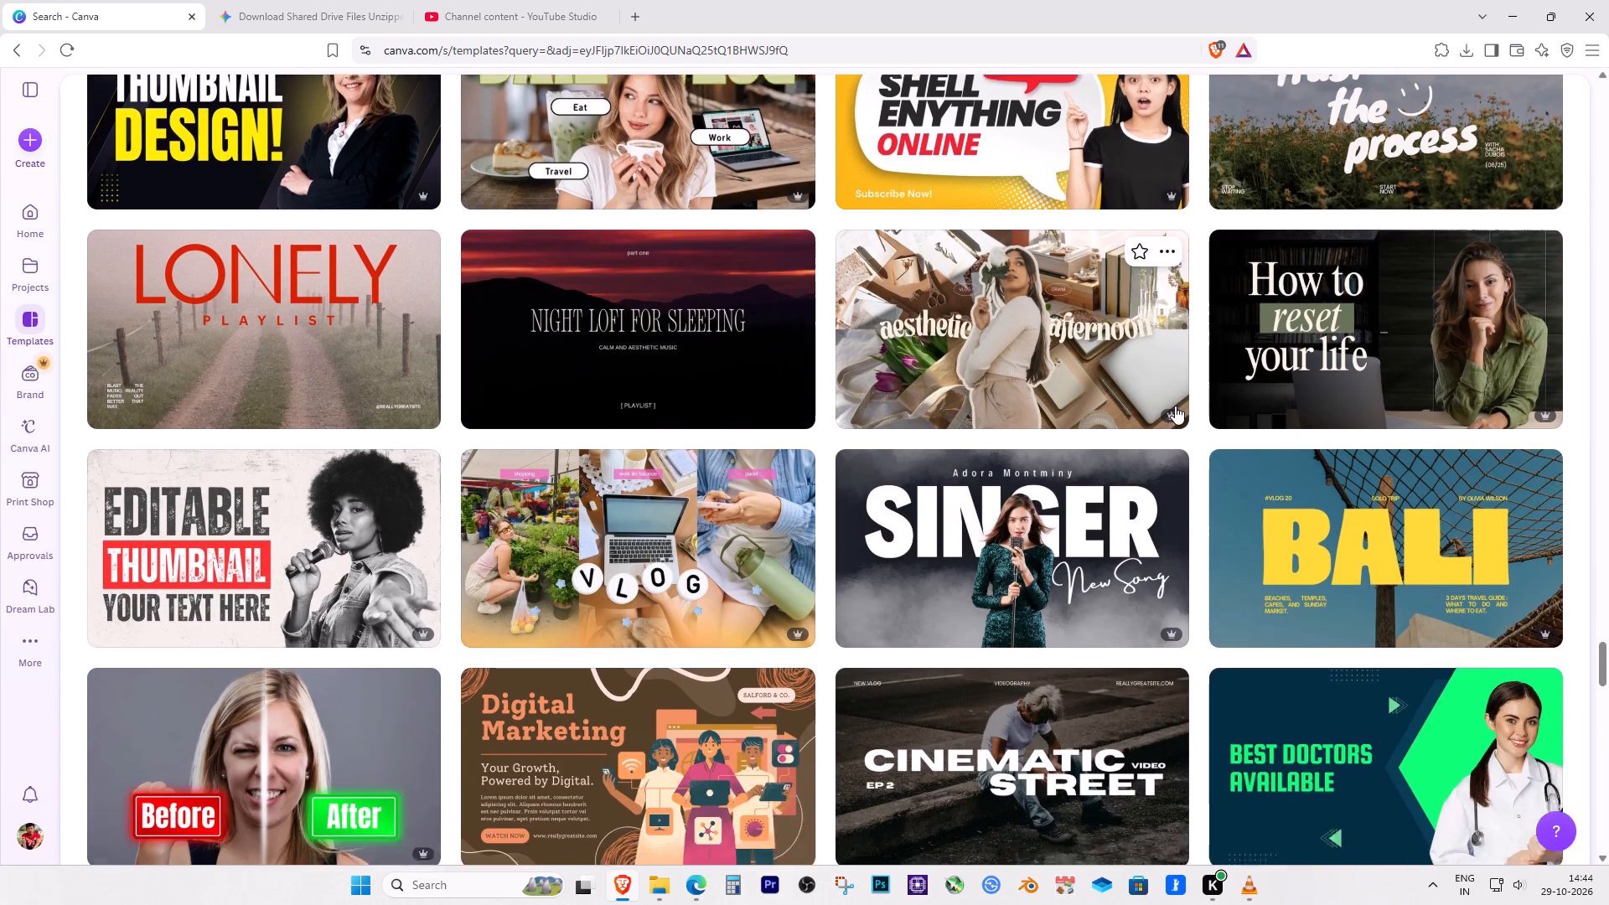
scroll(1175, 406, "down", 3)
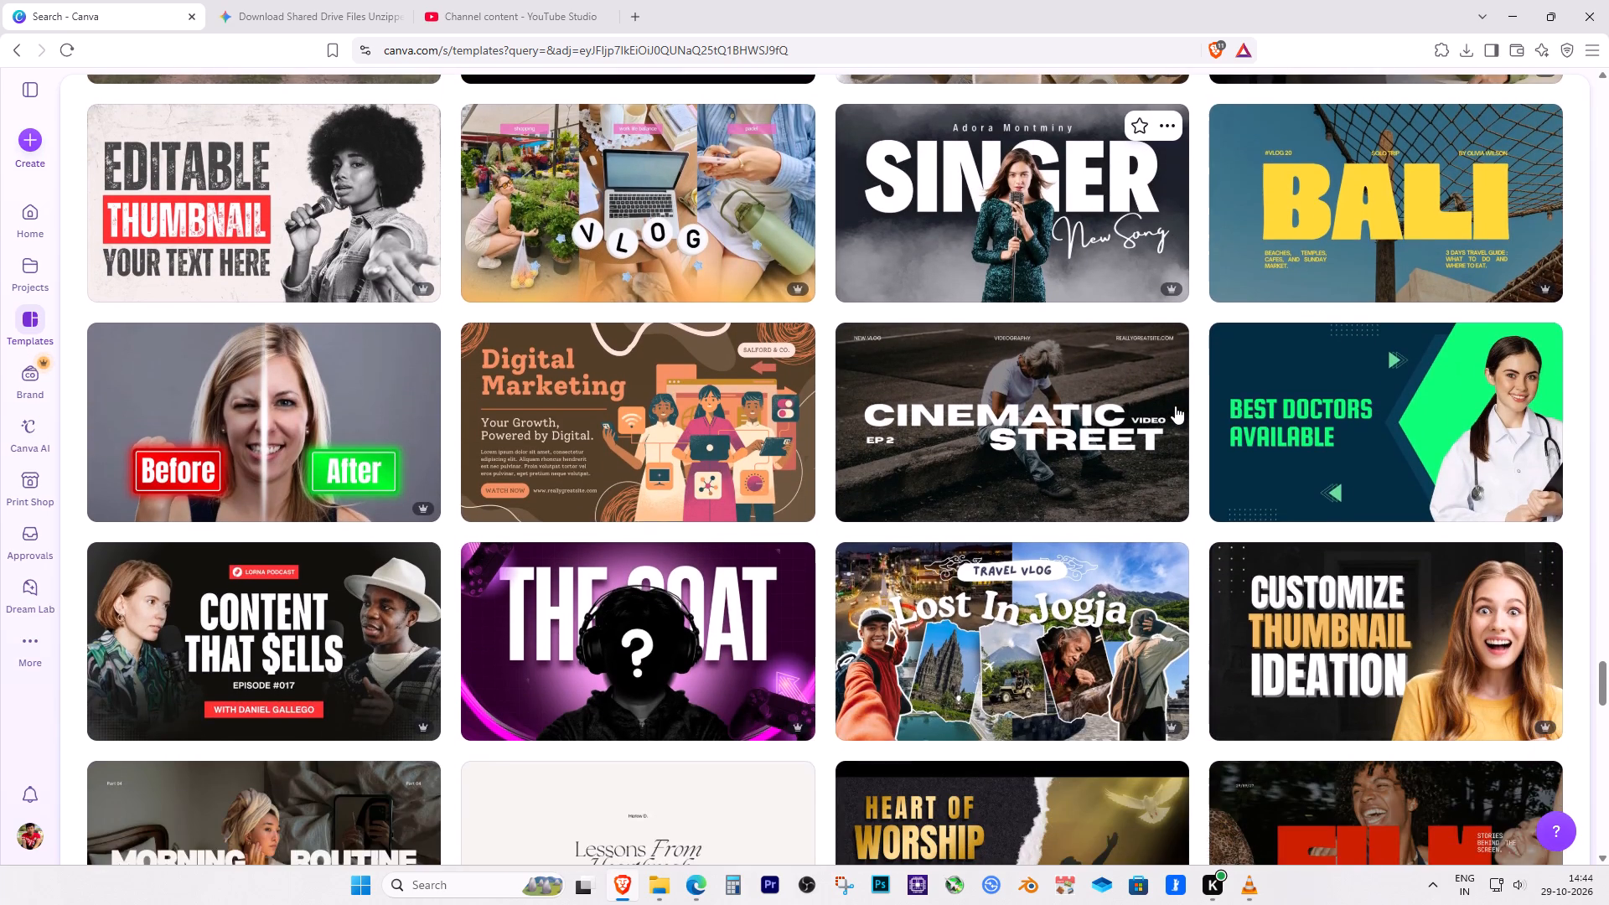
scroll(1175, 406, "down", 4)
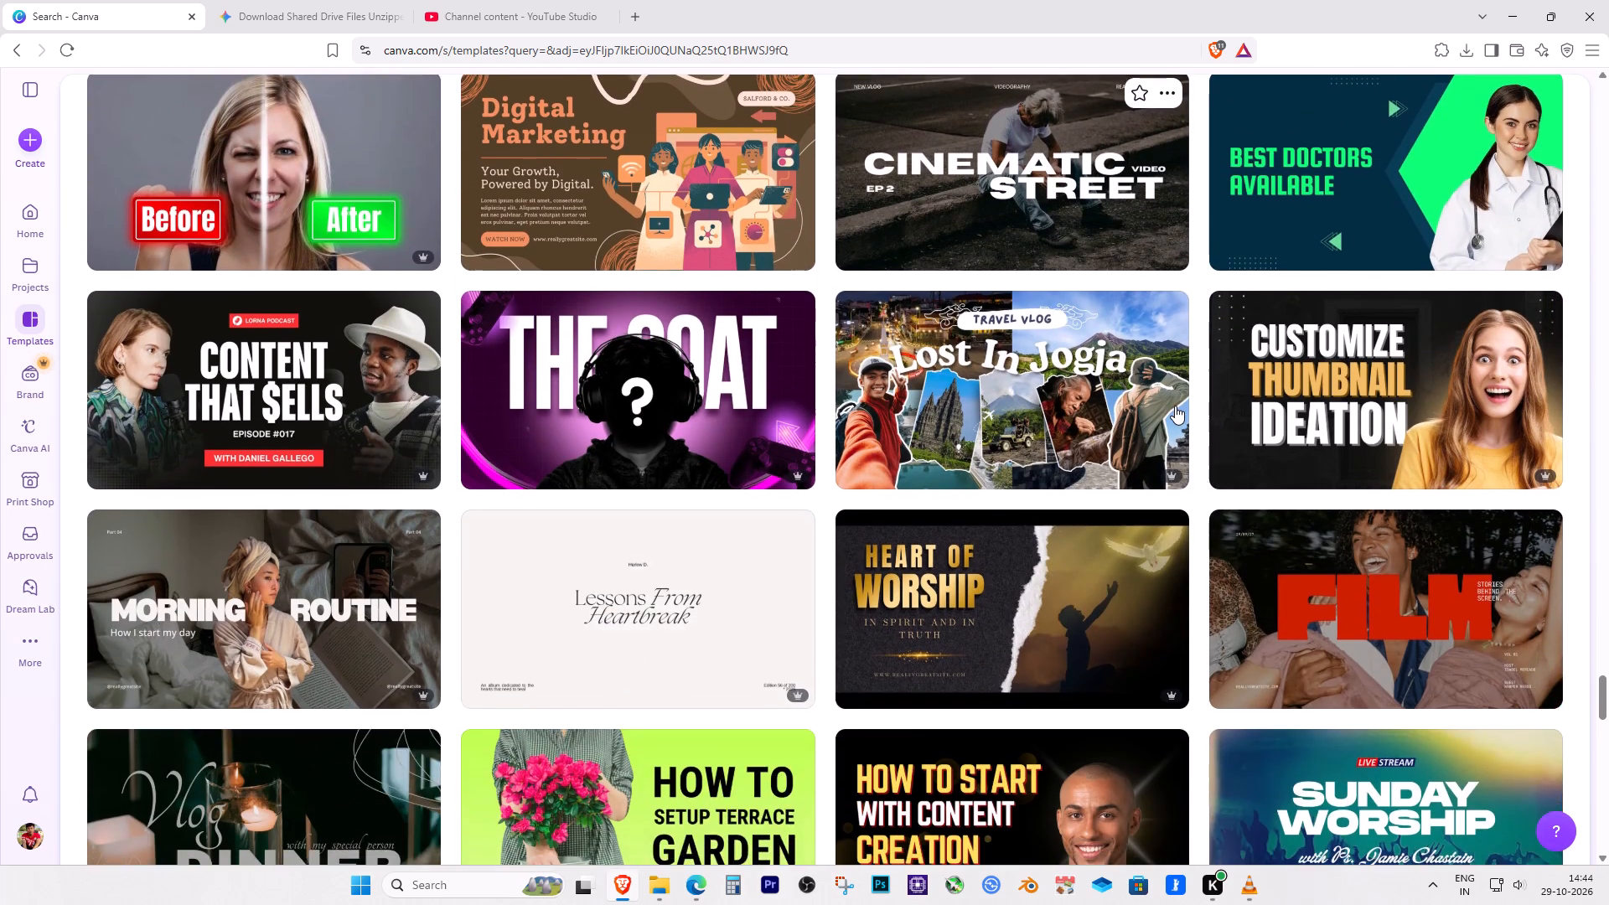
scroll(1175, 406, "down", 2)
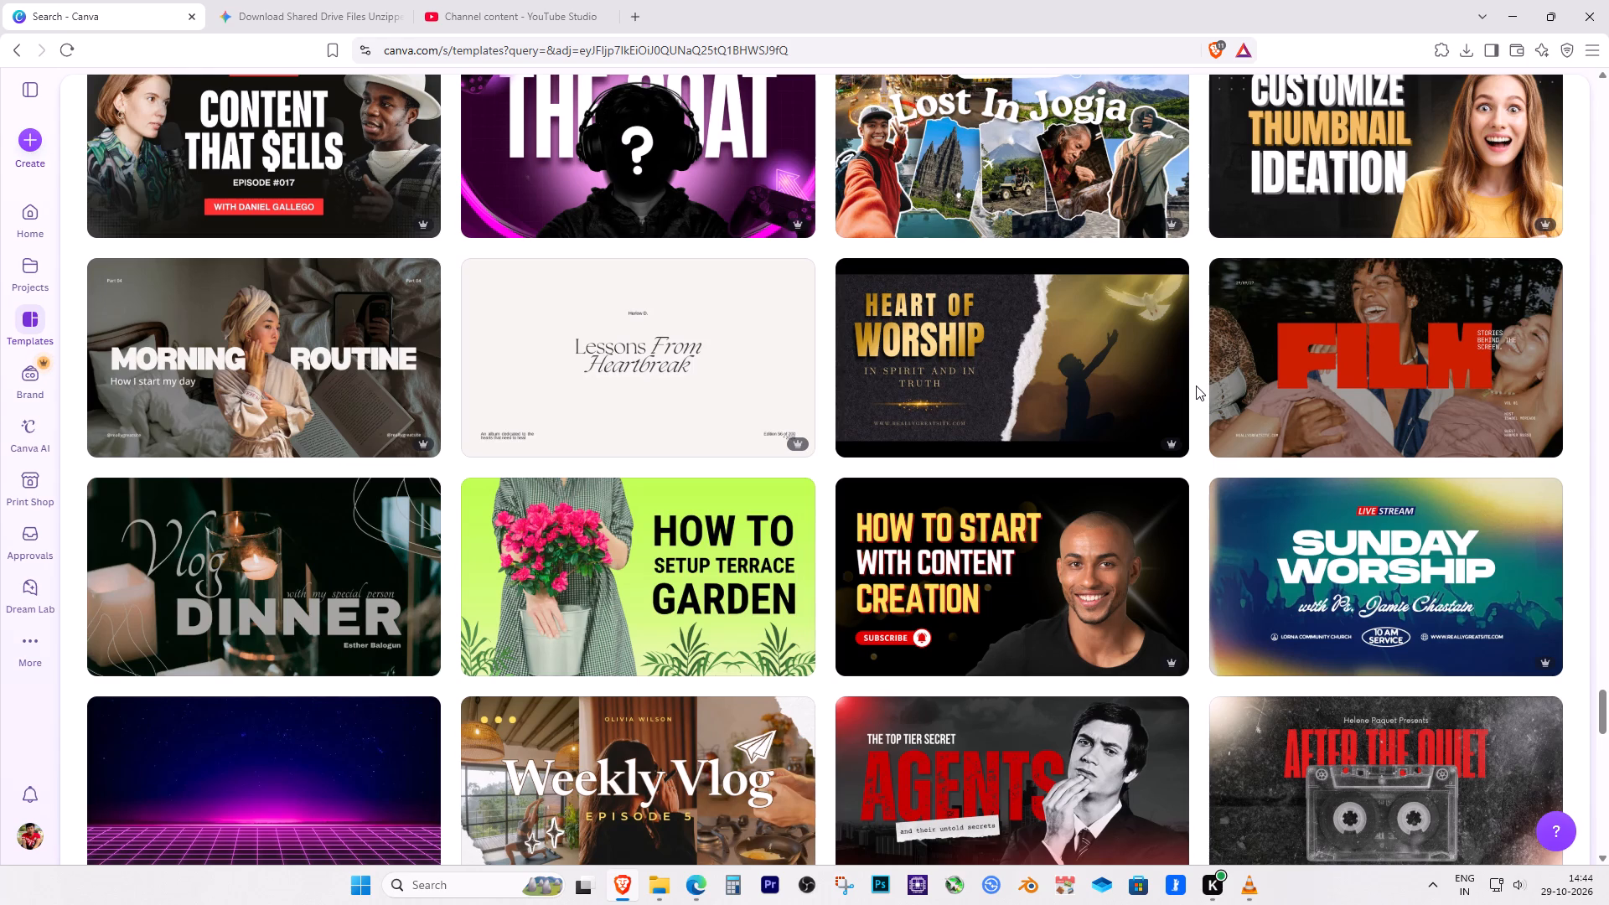
scroll(1196, 421, "down", 2)
scroll(1046, 622, "down", 5)
scroll(1310, 660, "down", 2)
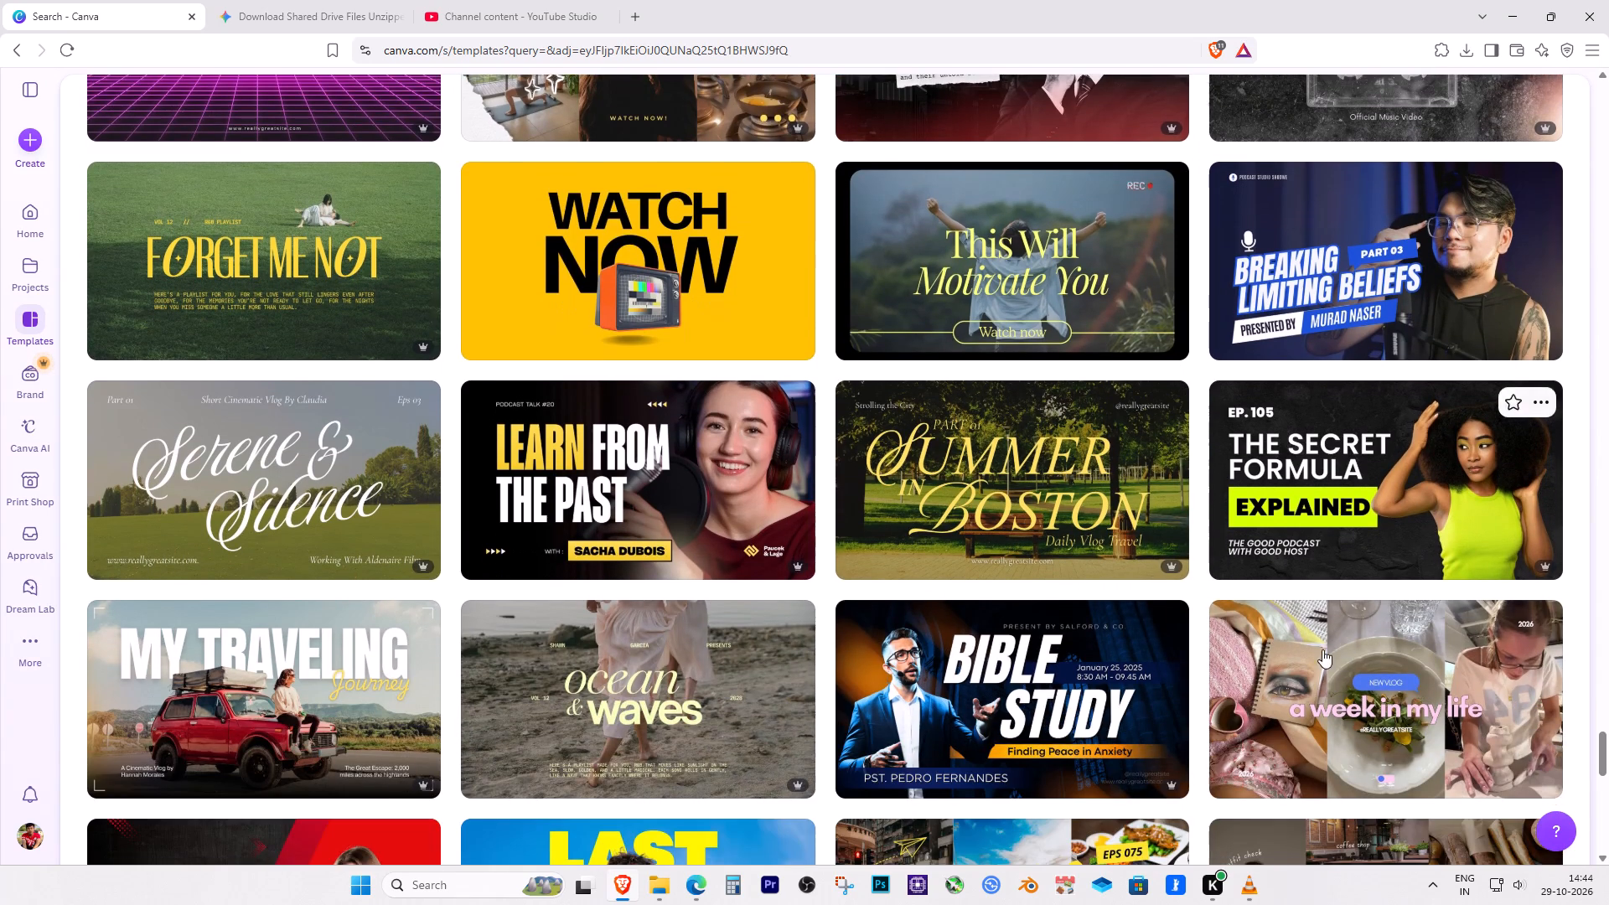
scroll(1368, 635, "down", 2)
scroll(1582, 635, "down", 1)
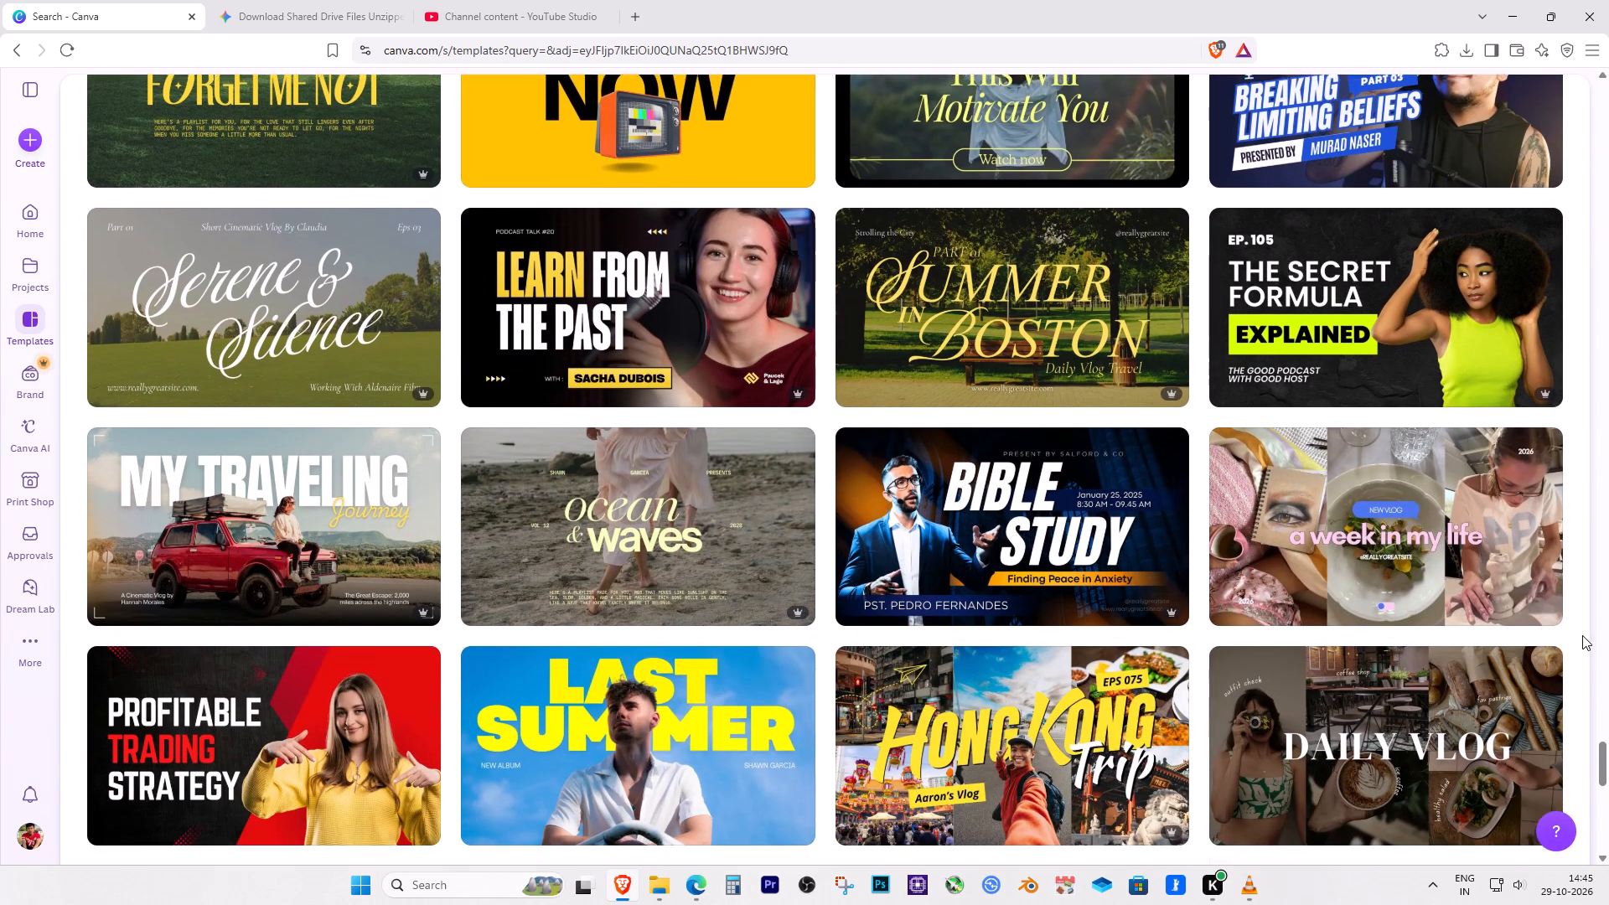
scroll(1581, 635, "down", 1)
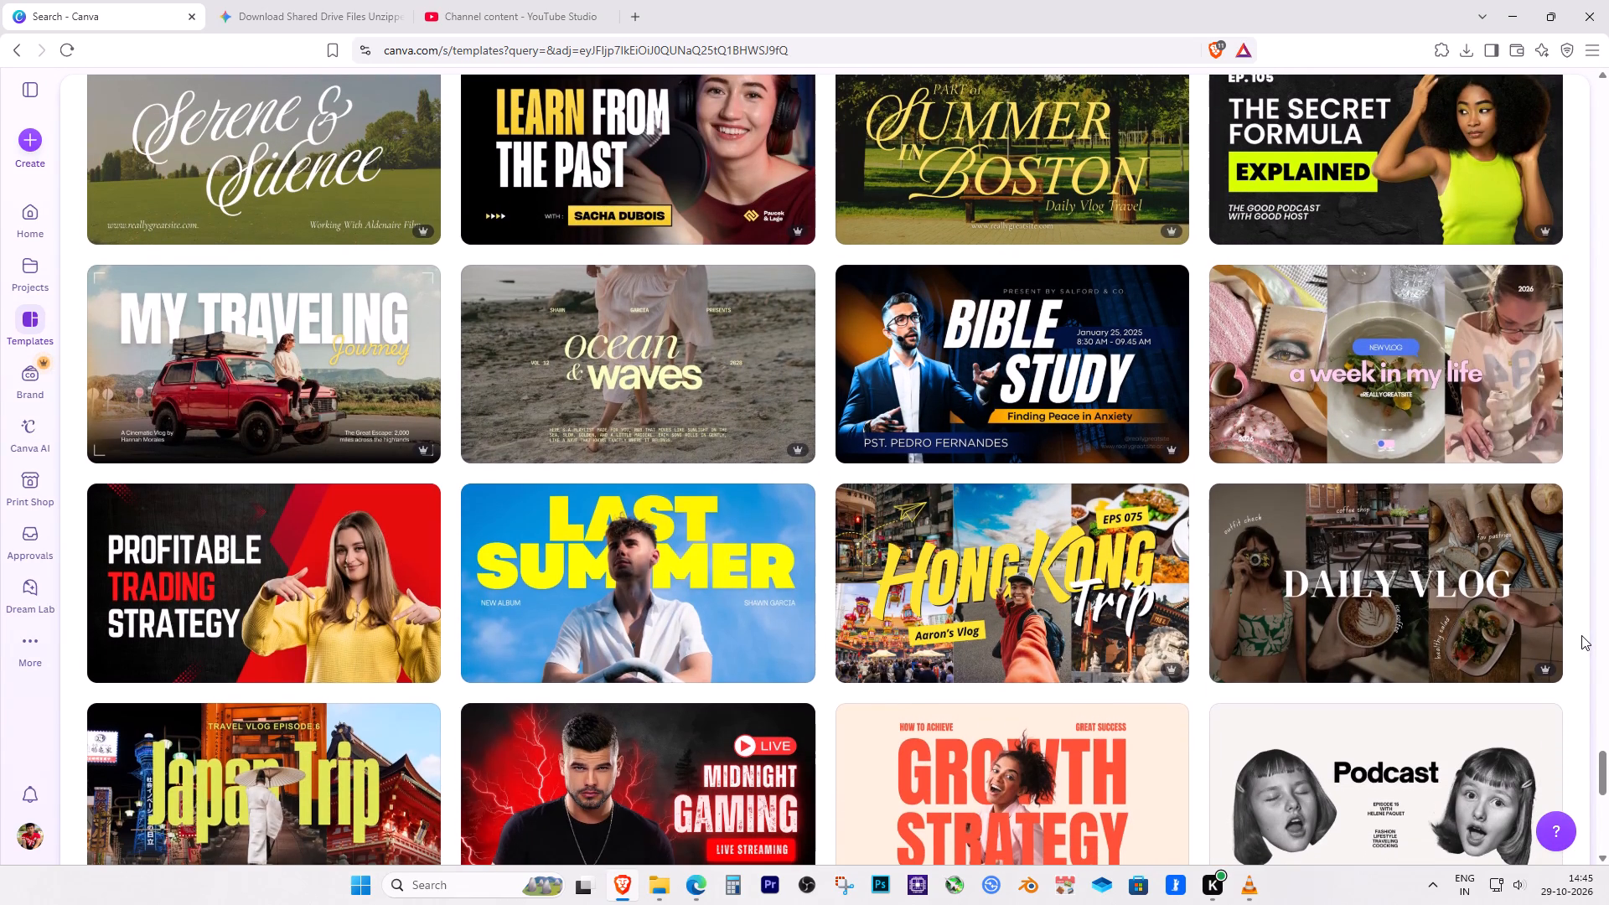
scroll(1581, 635, "down", 2)
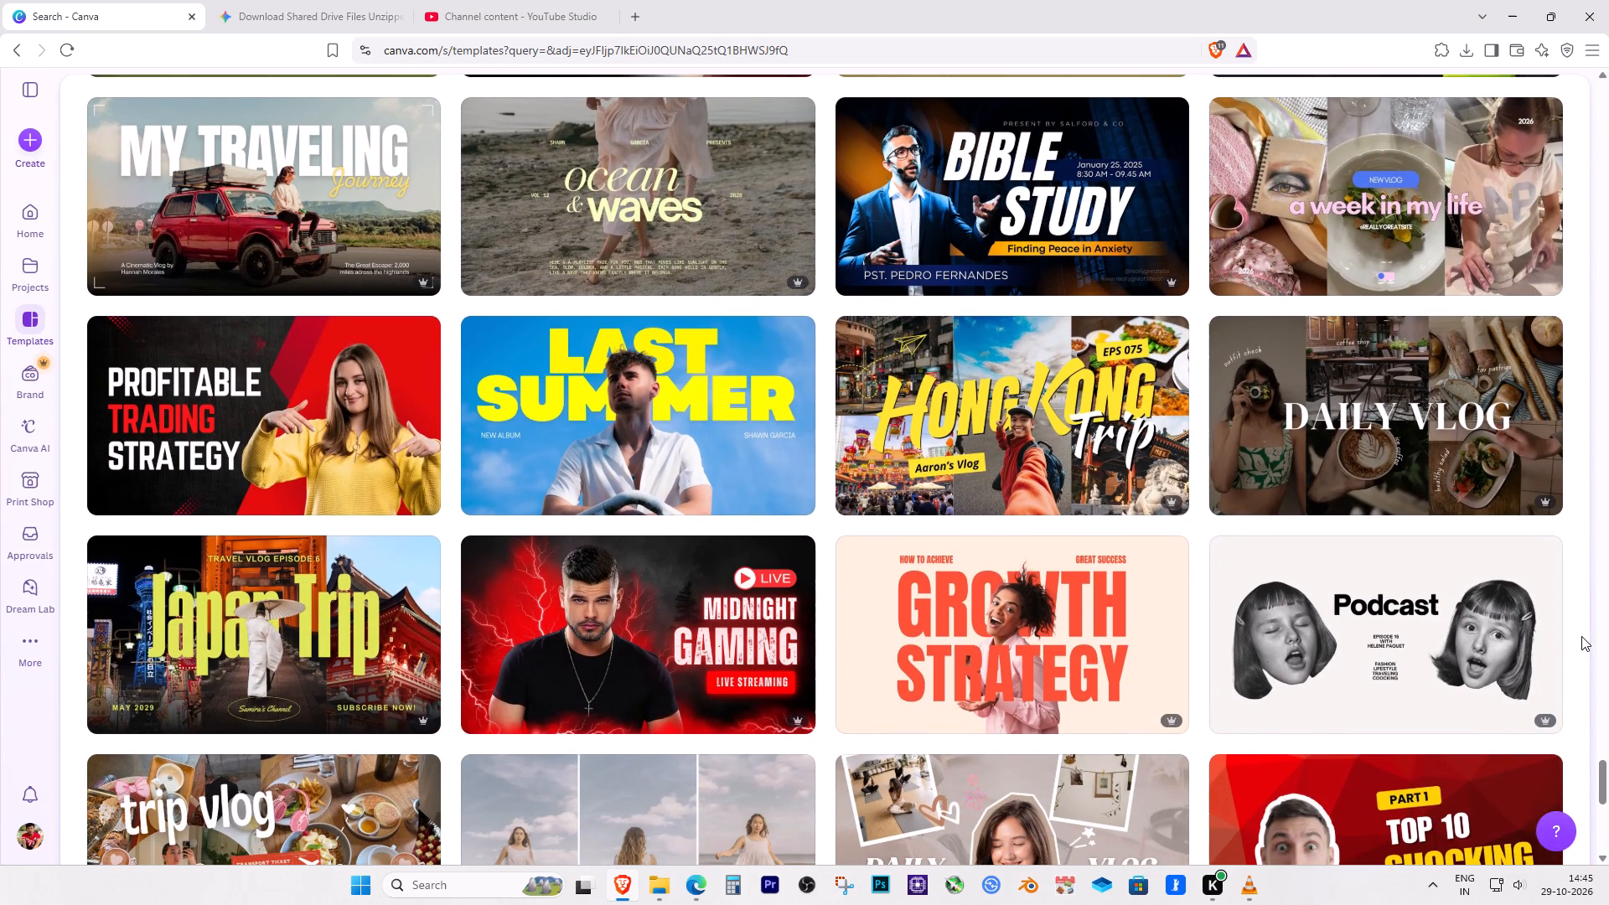
scroll(1581, 636, "down", 3)
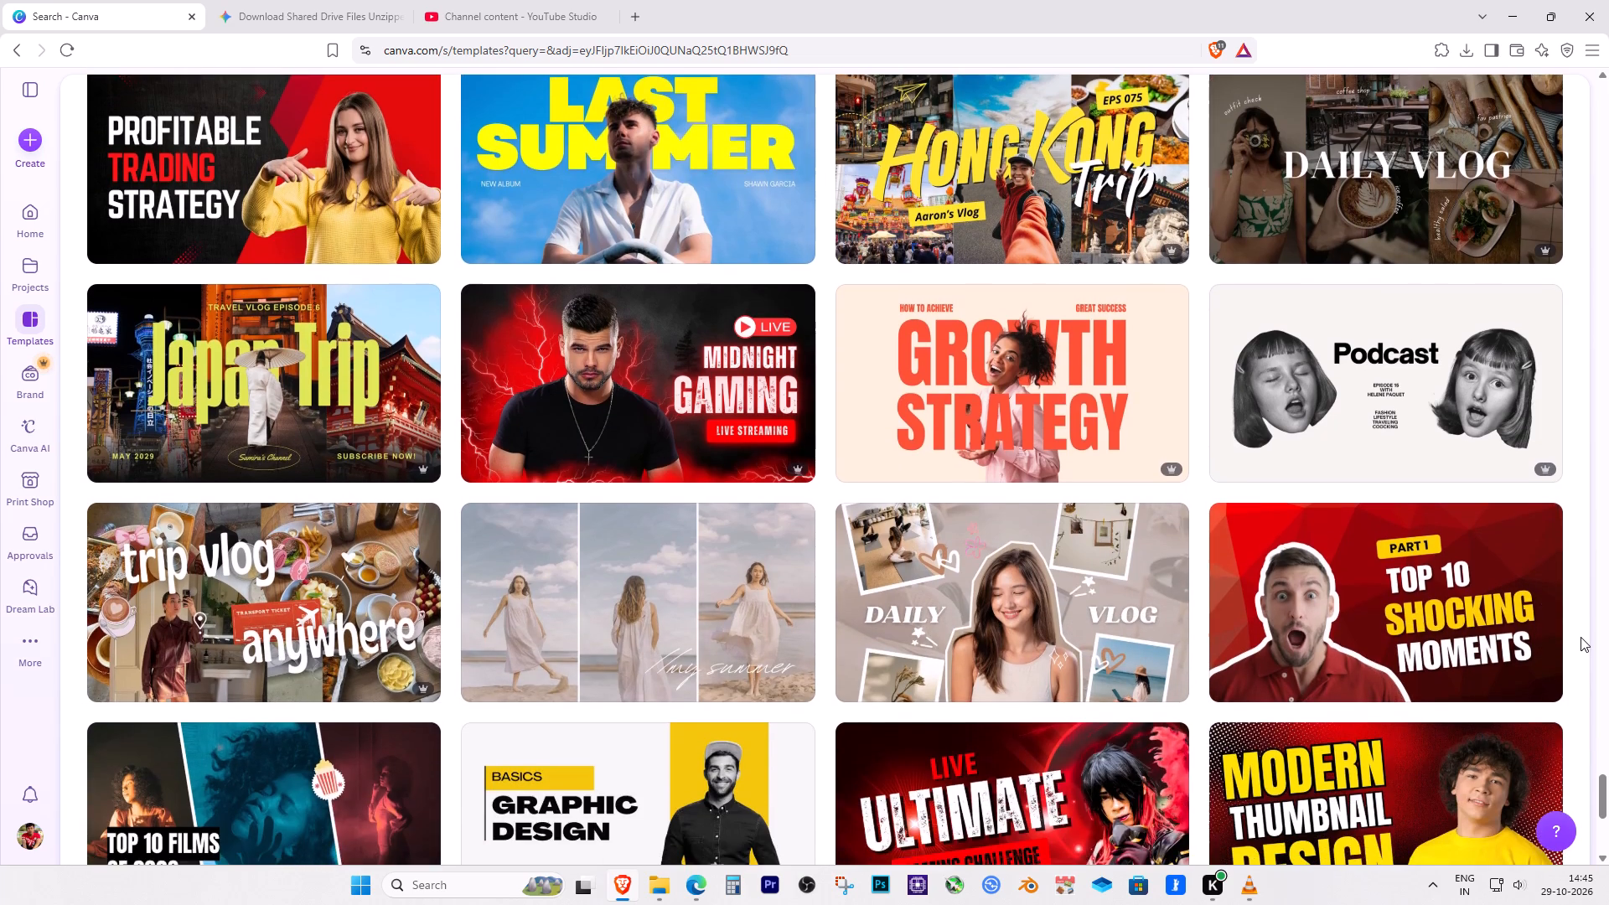
scroll(1581, 637, "down", 3)
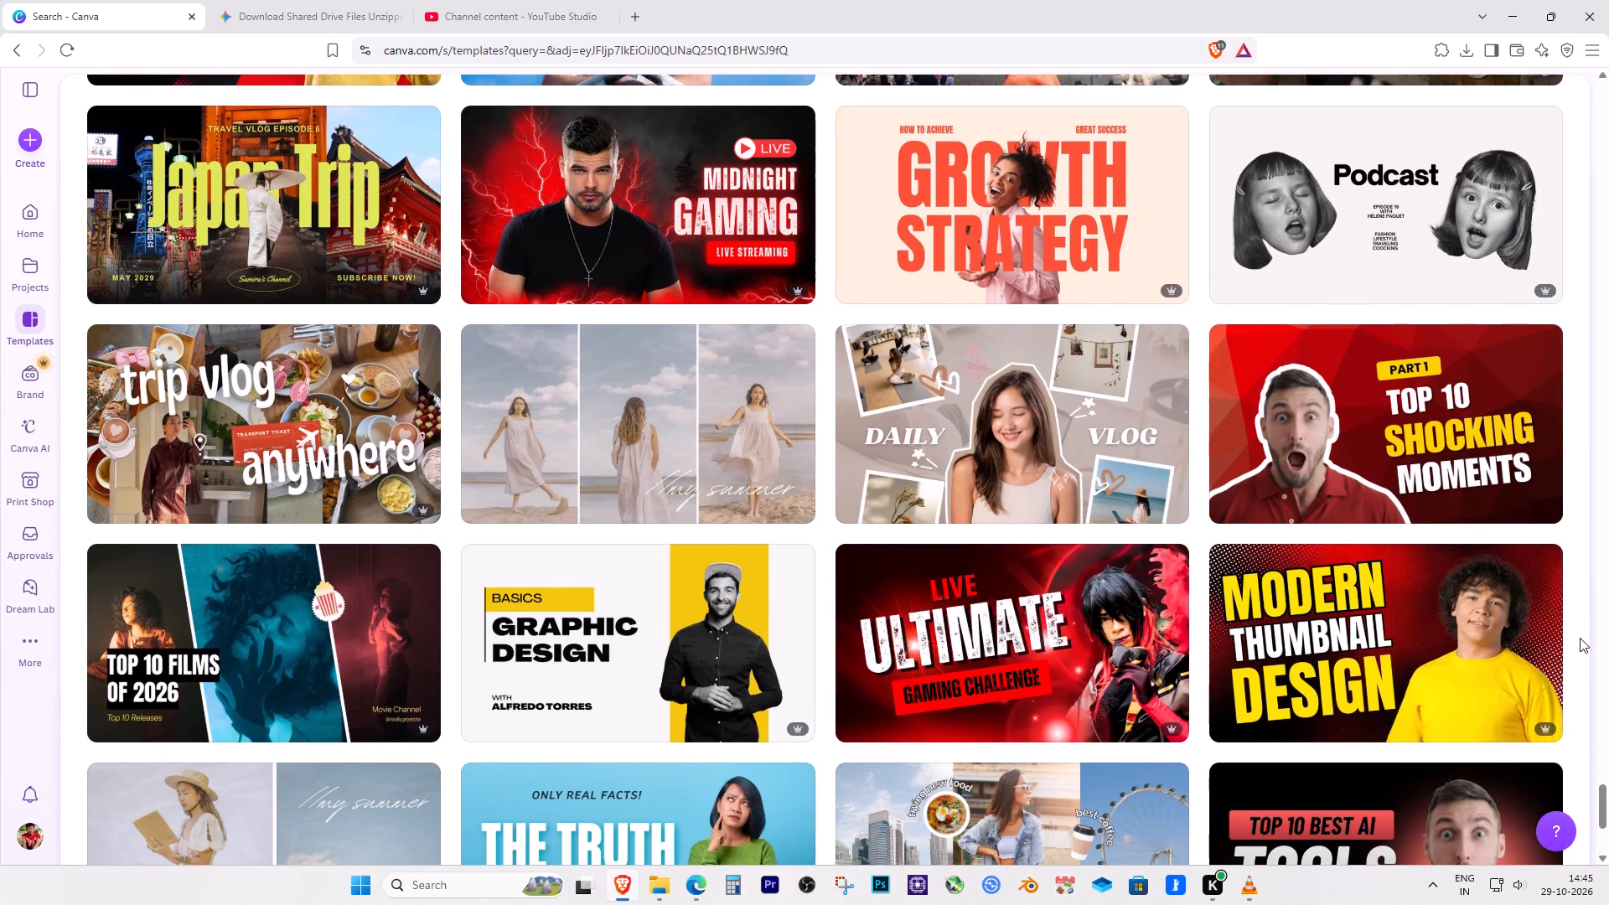
scroll(1579, 639, "down", 2)
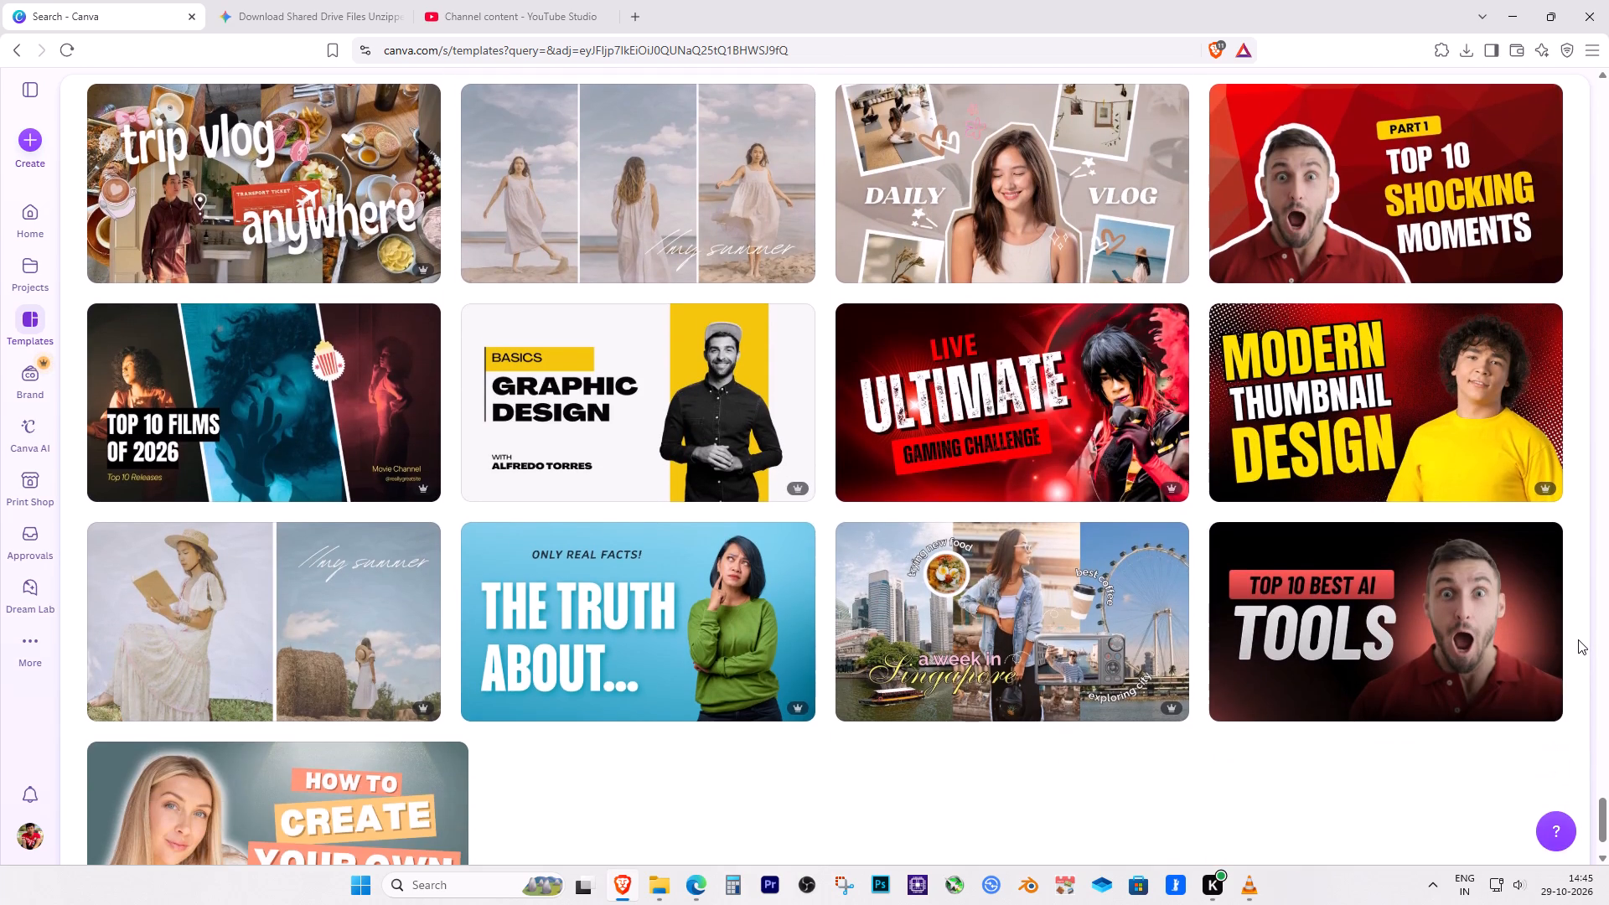
scroll(1578, 639, "down", 3)
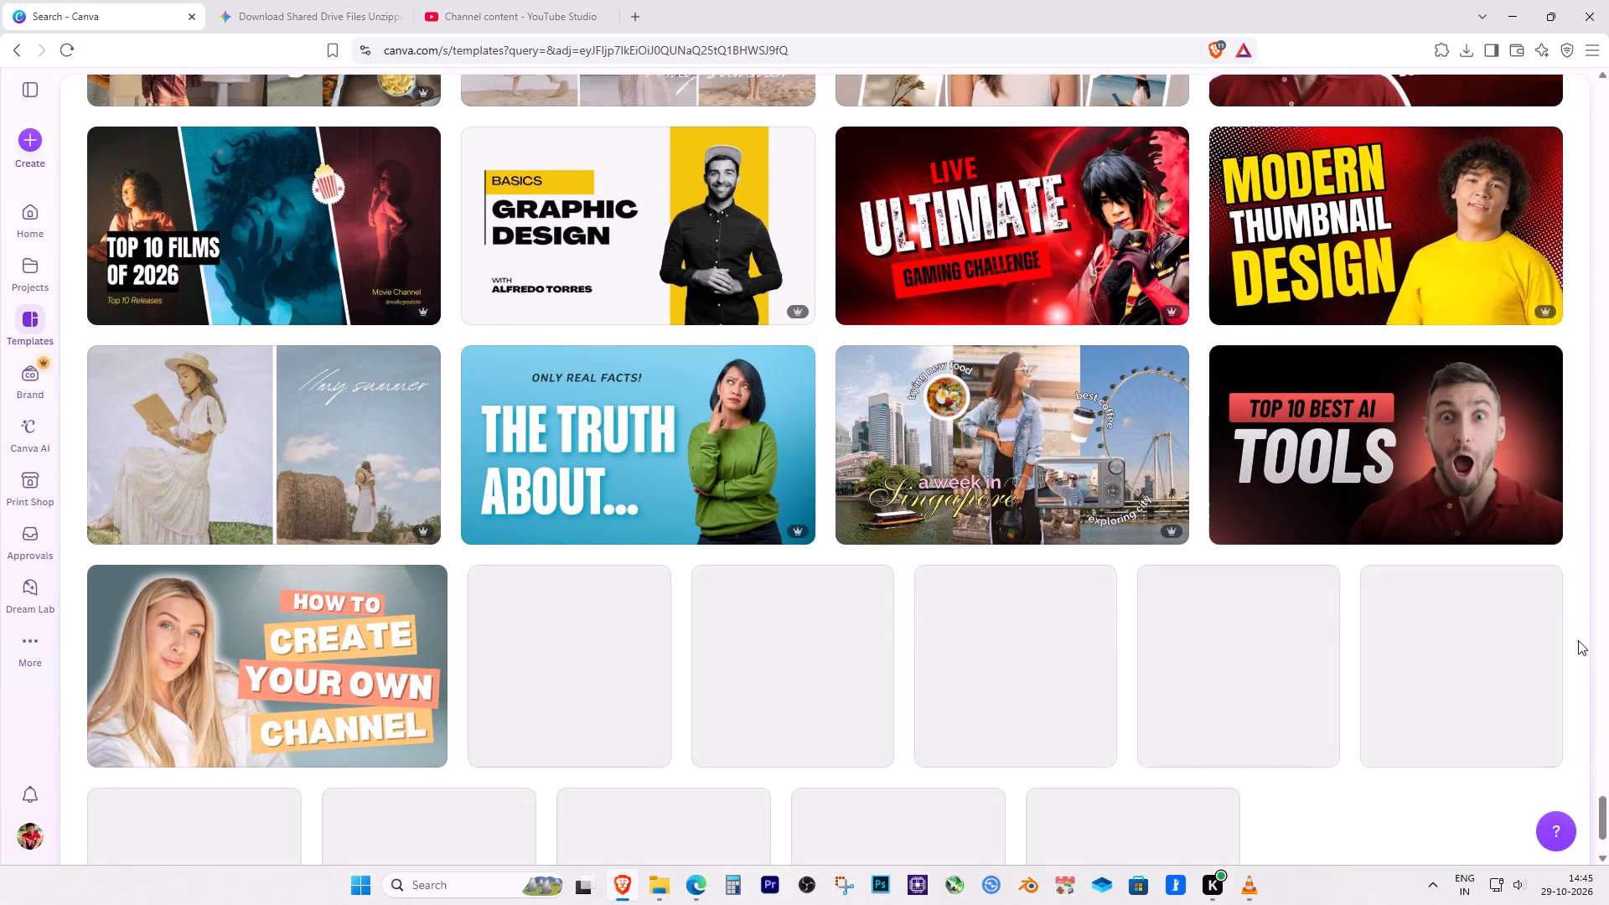
scroll(1578, 640, "down", 1)
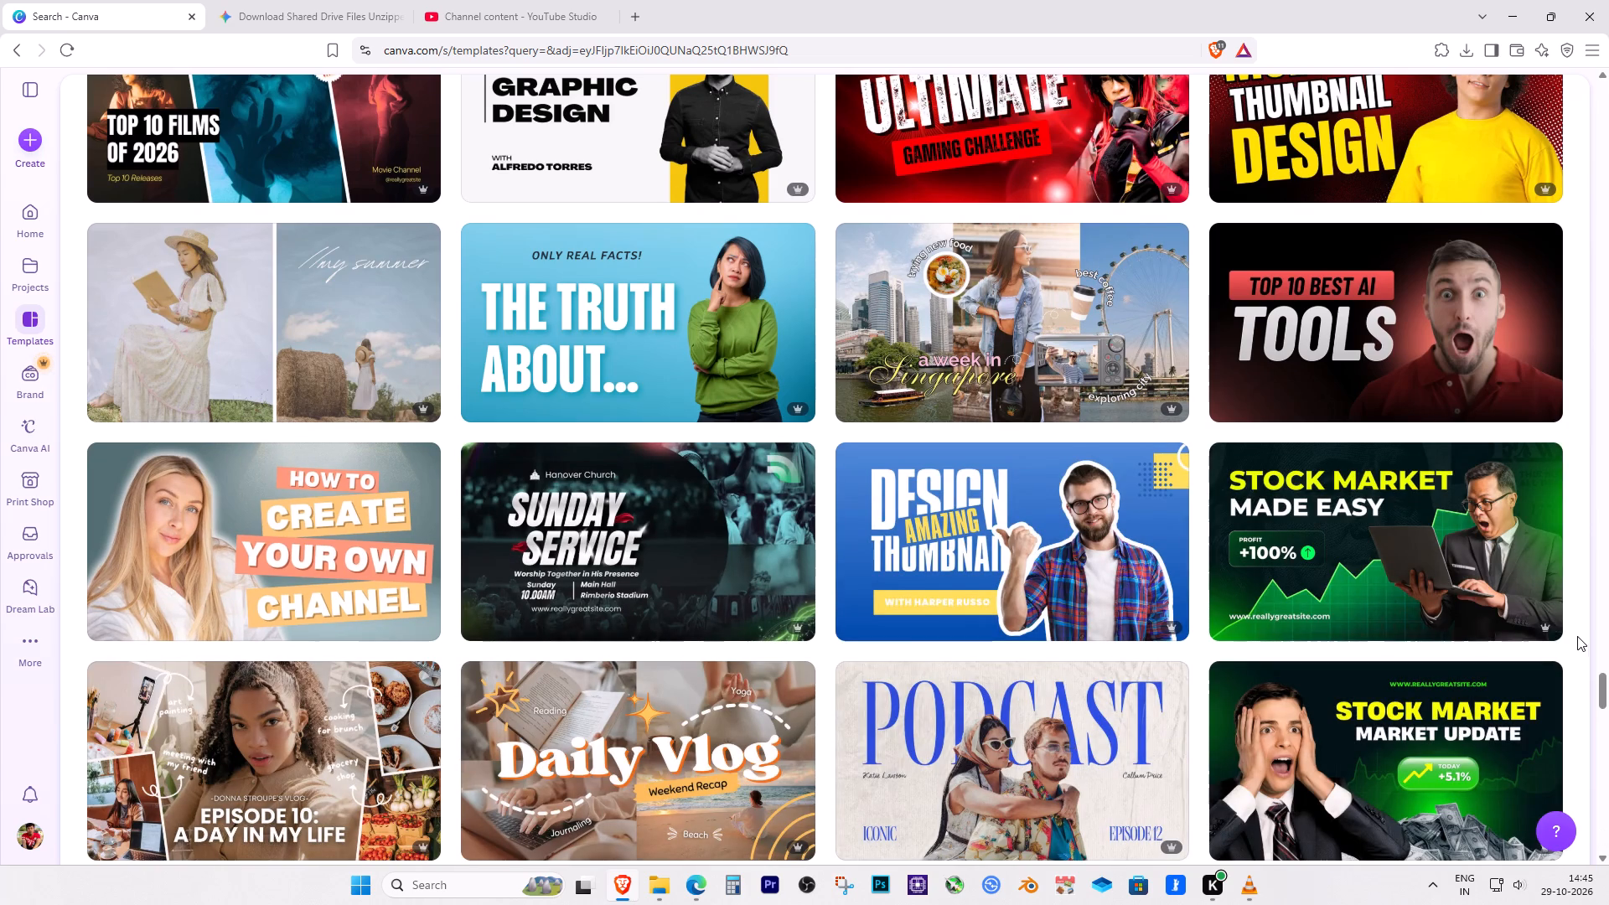
scroll(1587, 638, "down", 7)
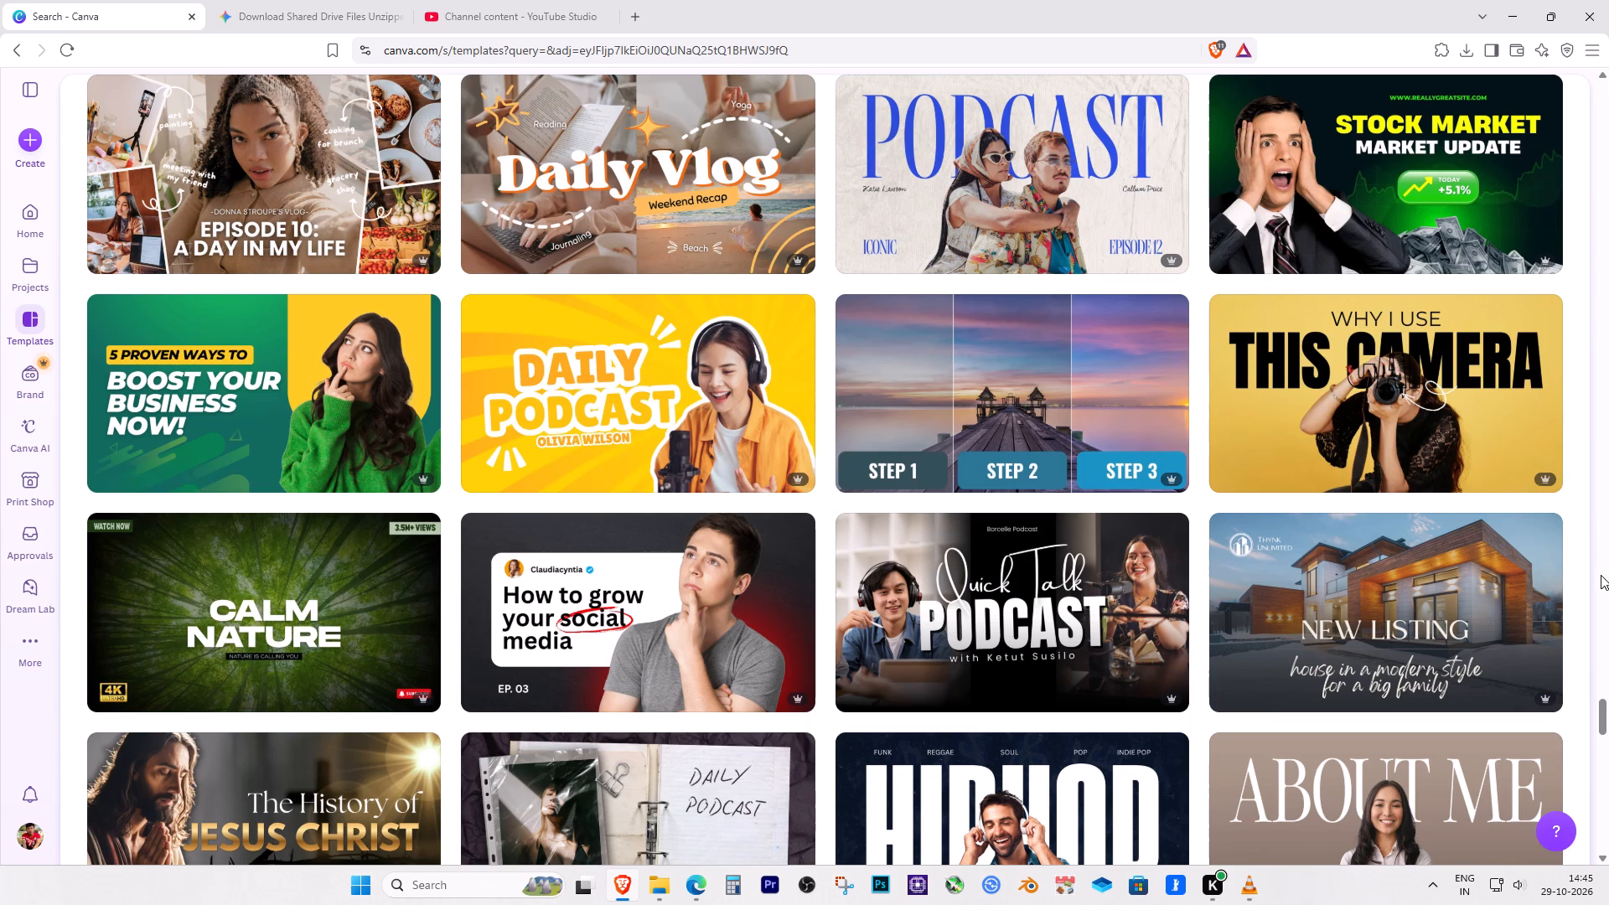
Choose the Orange White Modern Daily Podcast YouTube Thumbnail template and open it for customizing.
left_click(704, 374)
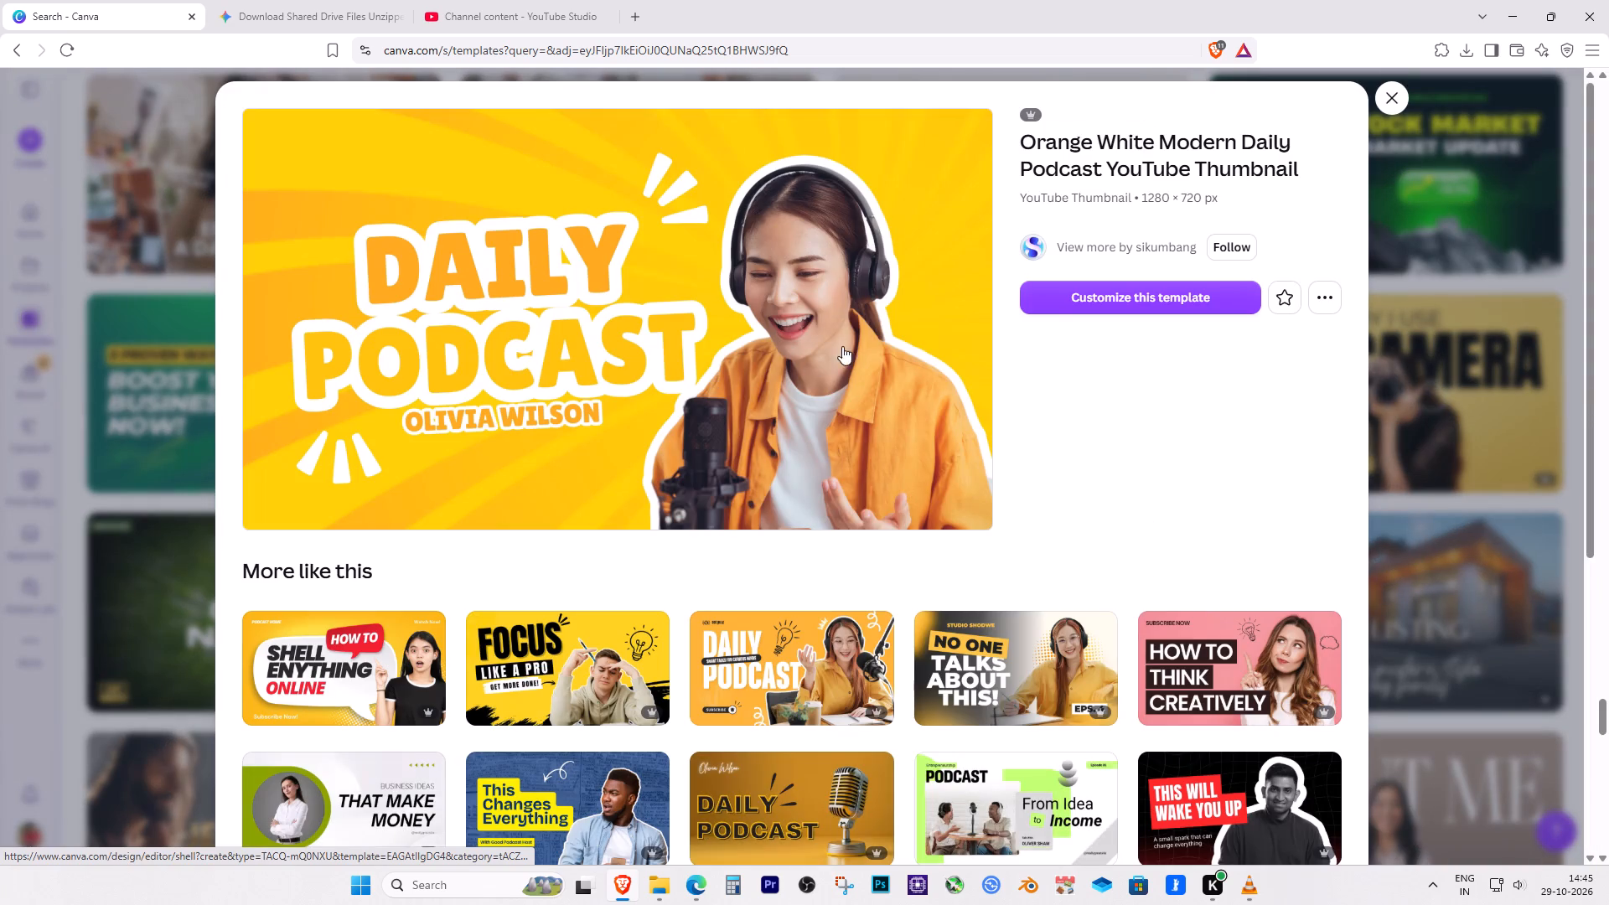
left_click(1100, 296)
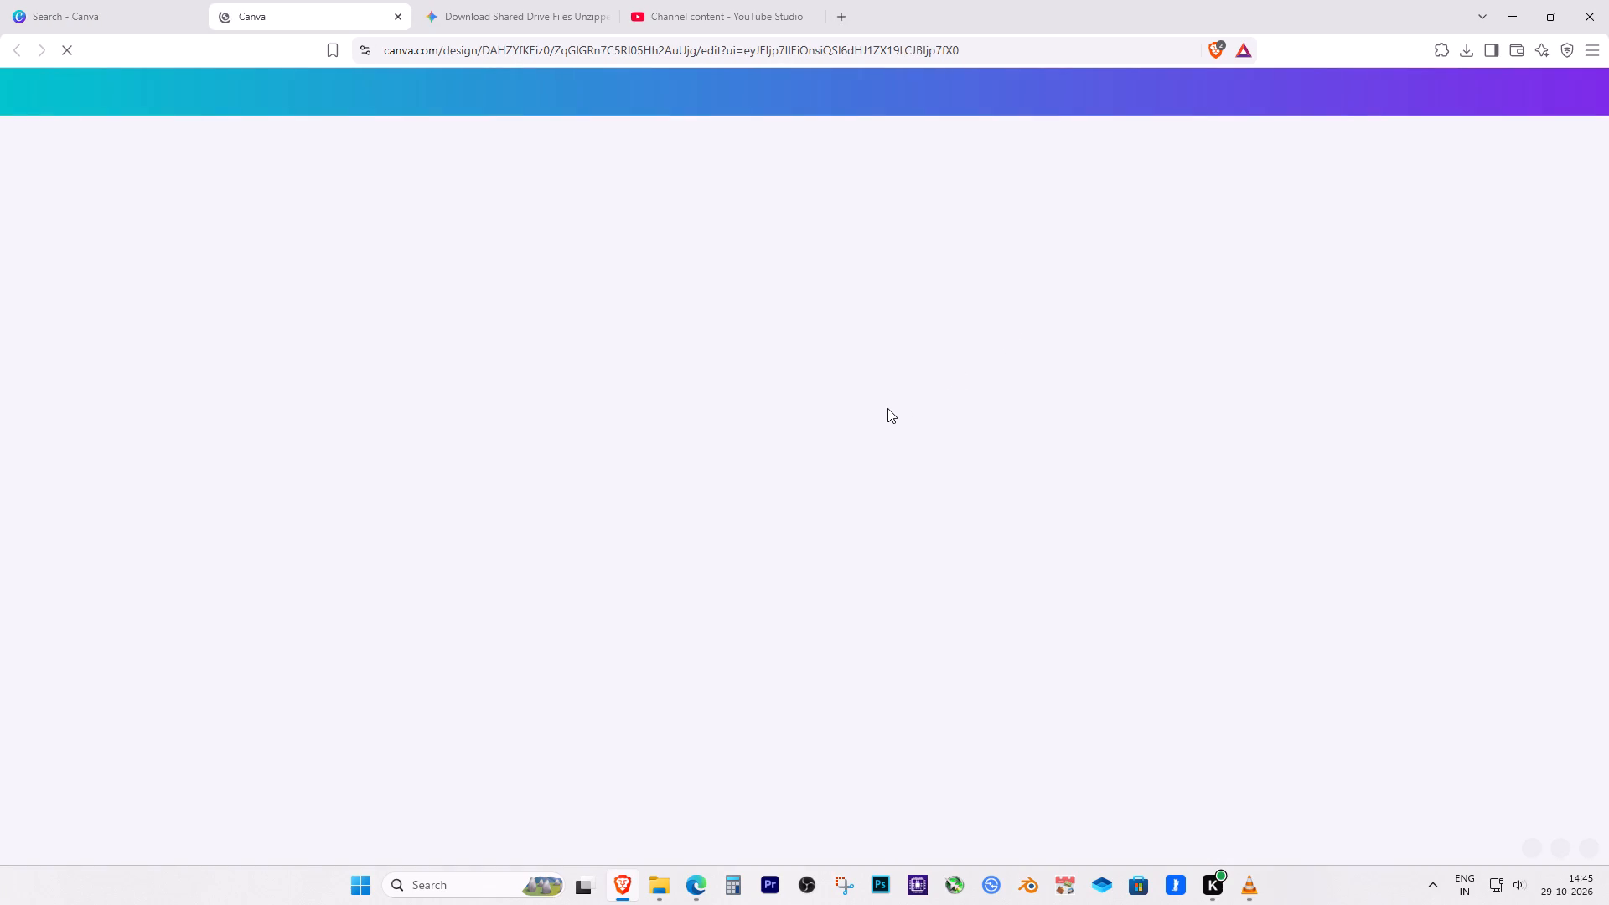
Delete the photo of the woman with headphones and the yellow sunburst background from the Daily Podcast design.
left_click(1104, 467)
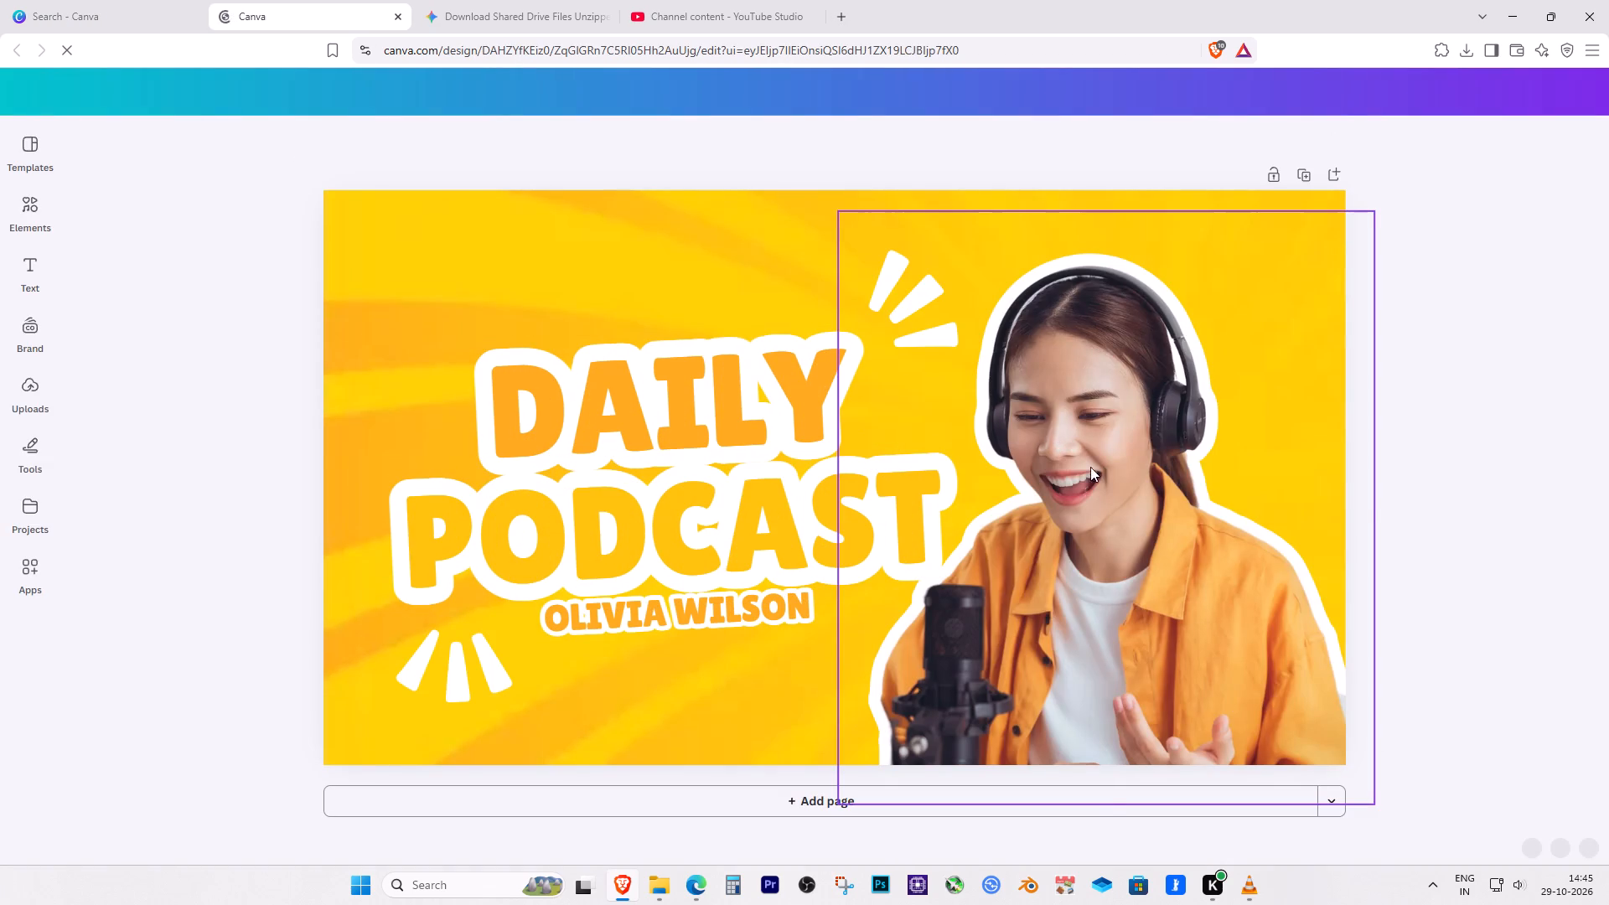
key("Delete")
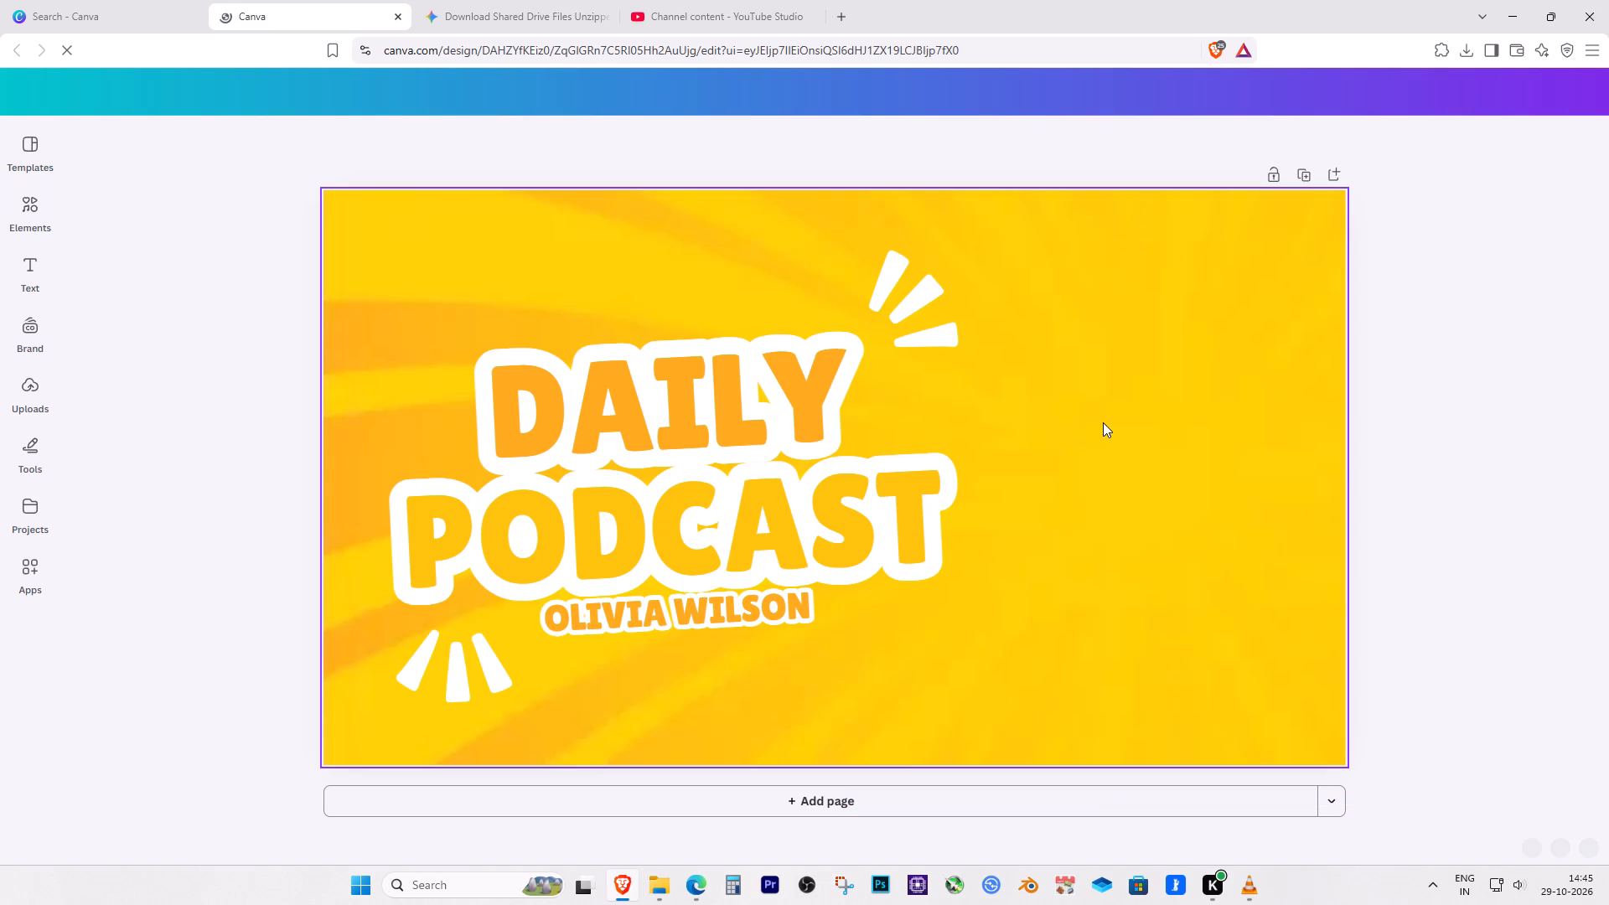
left_click(1103, 422)
key("Delete")
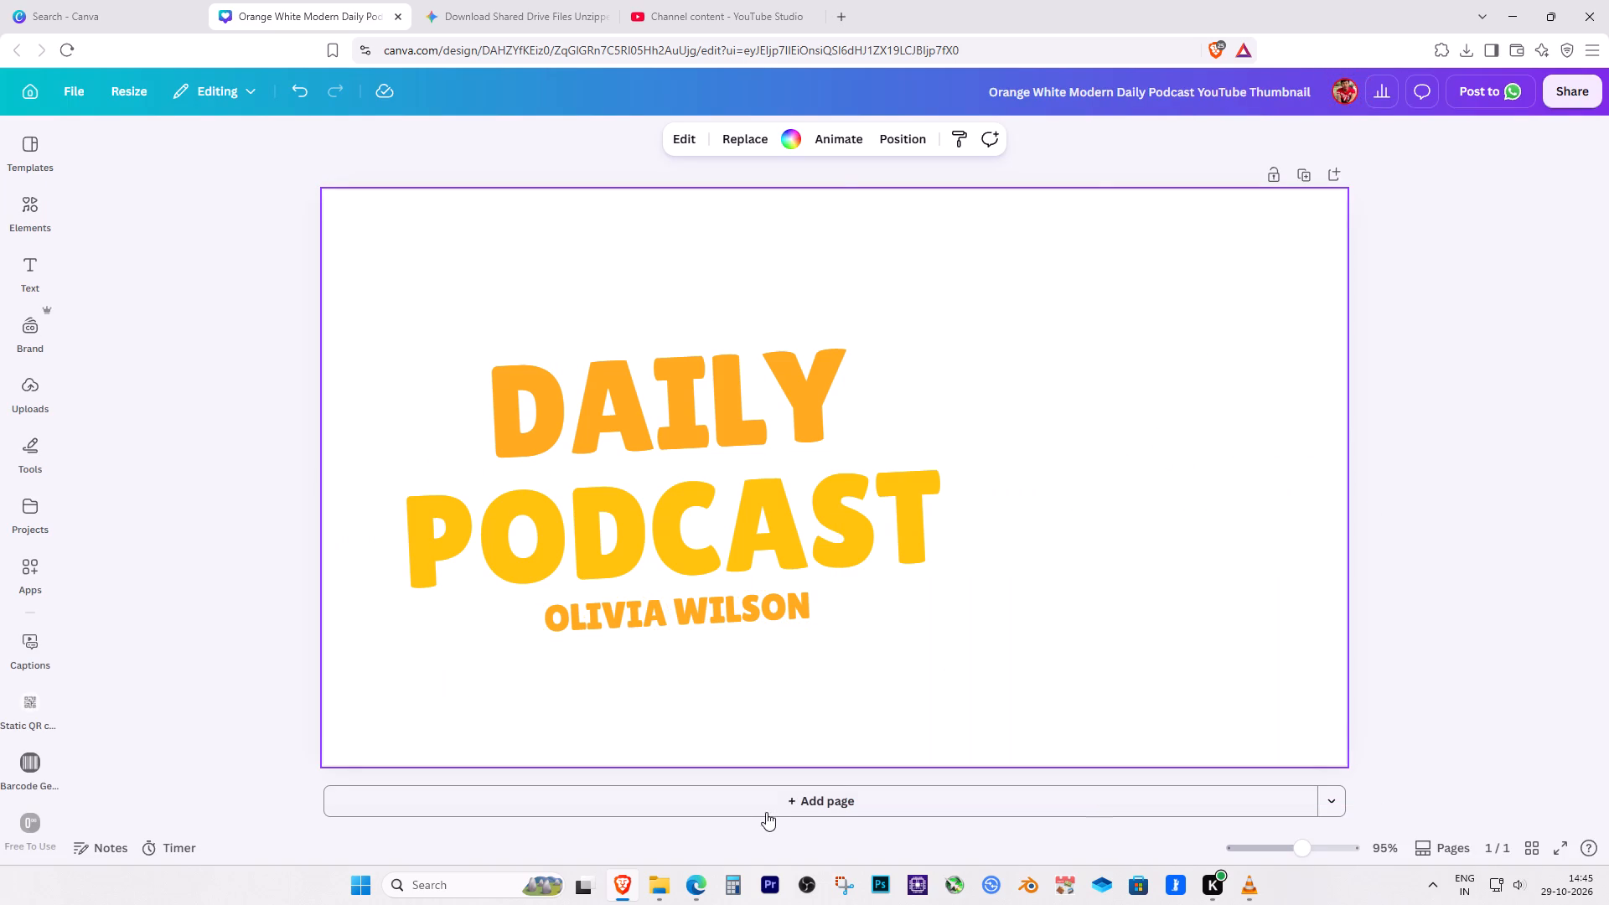
Switch to Microsoft Edge and close the YouTube search results window.
left_click(685, 889)
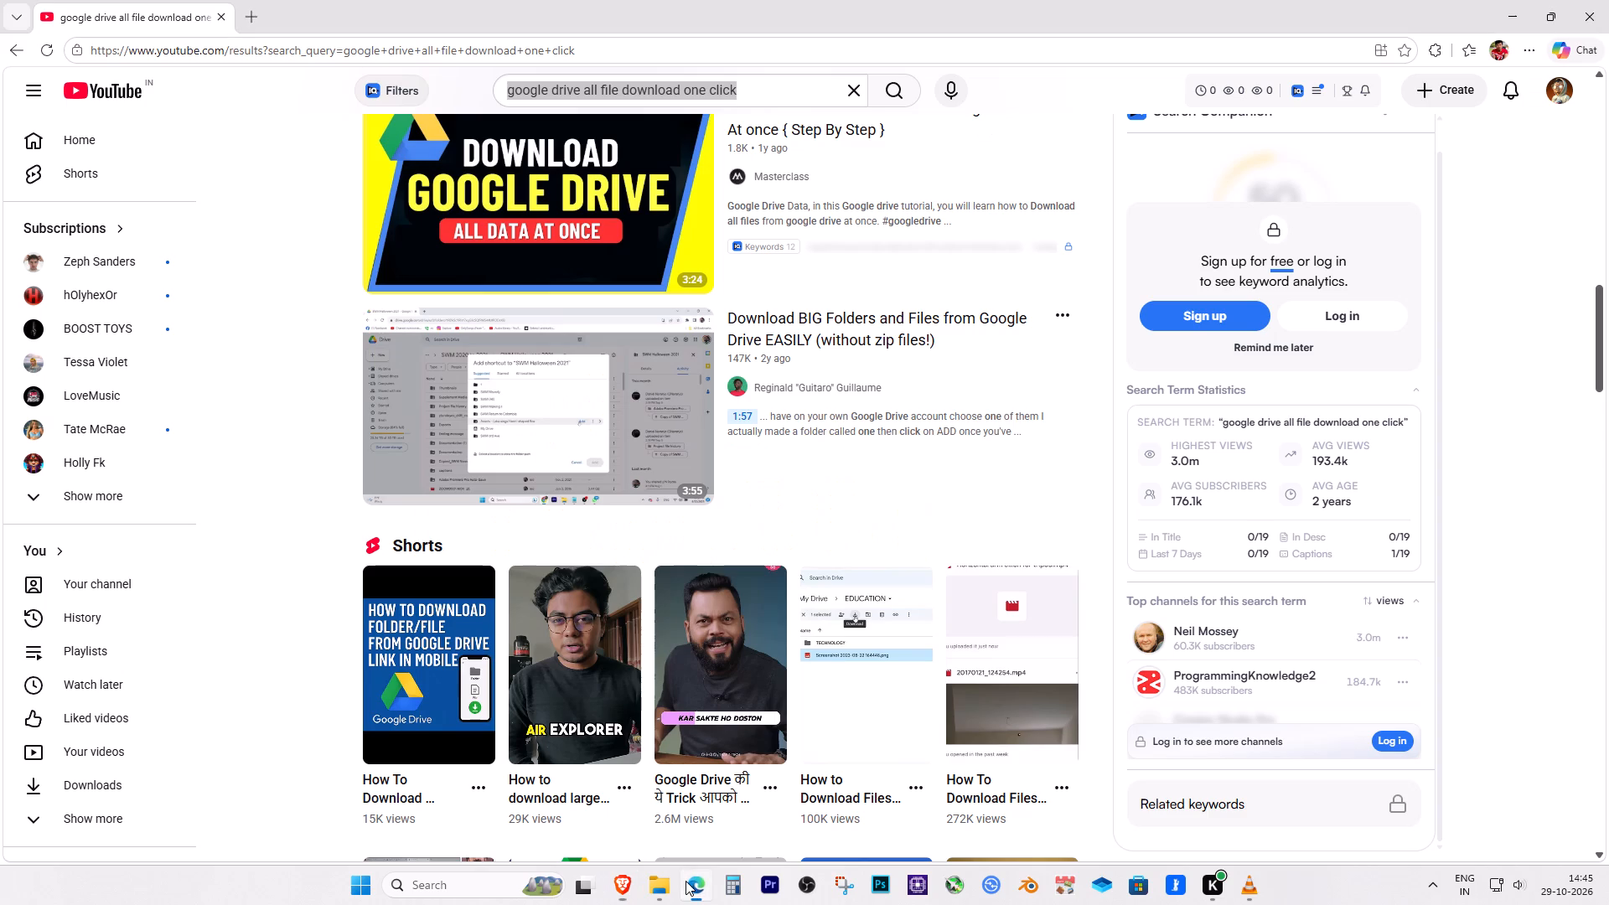
left_click(1594, 2)
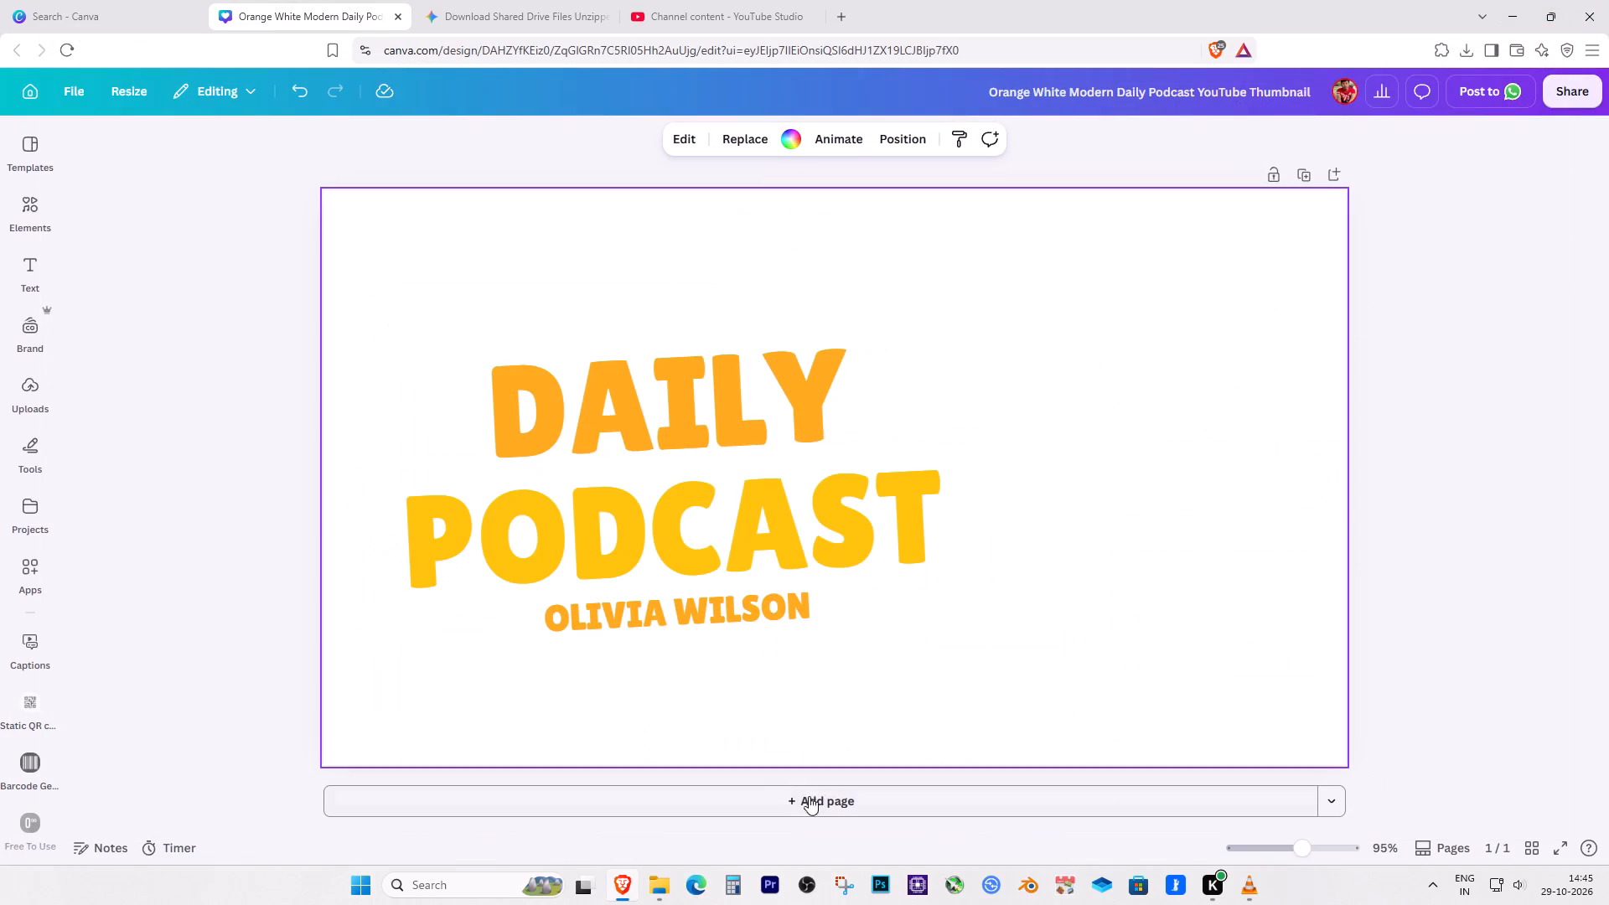
left_click(662, 904)
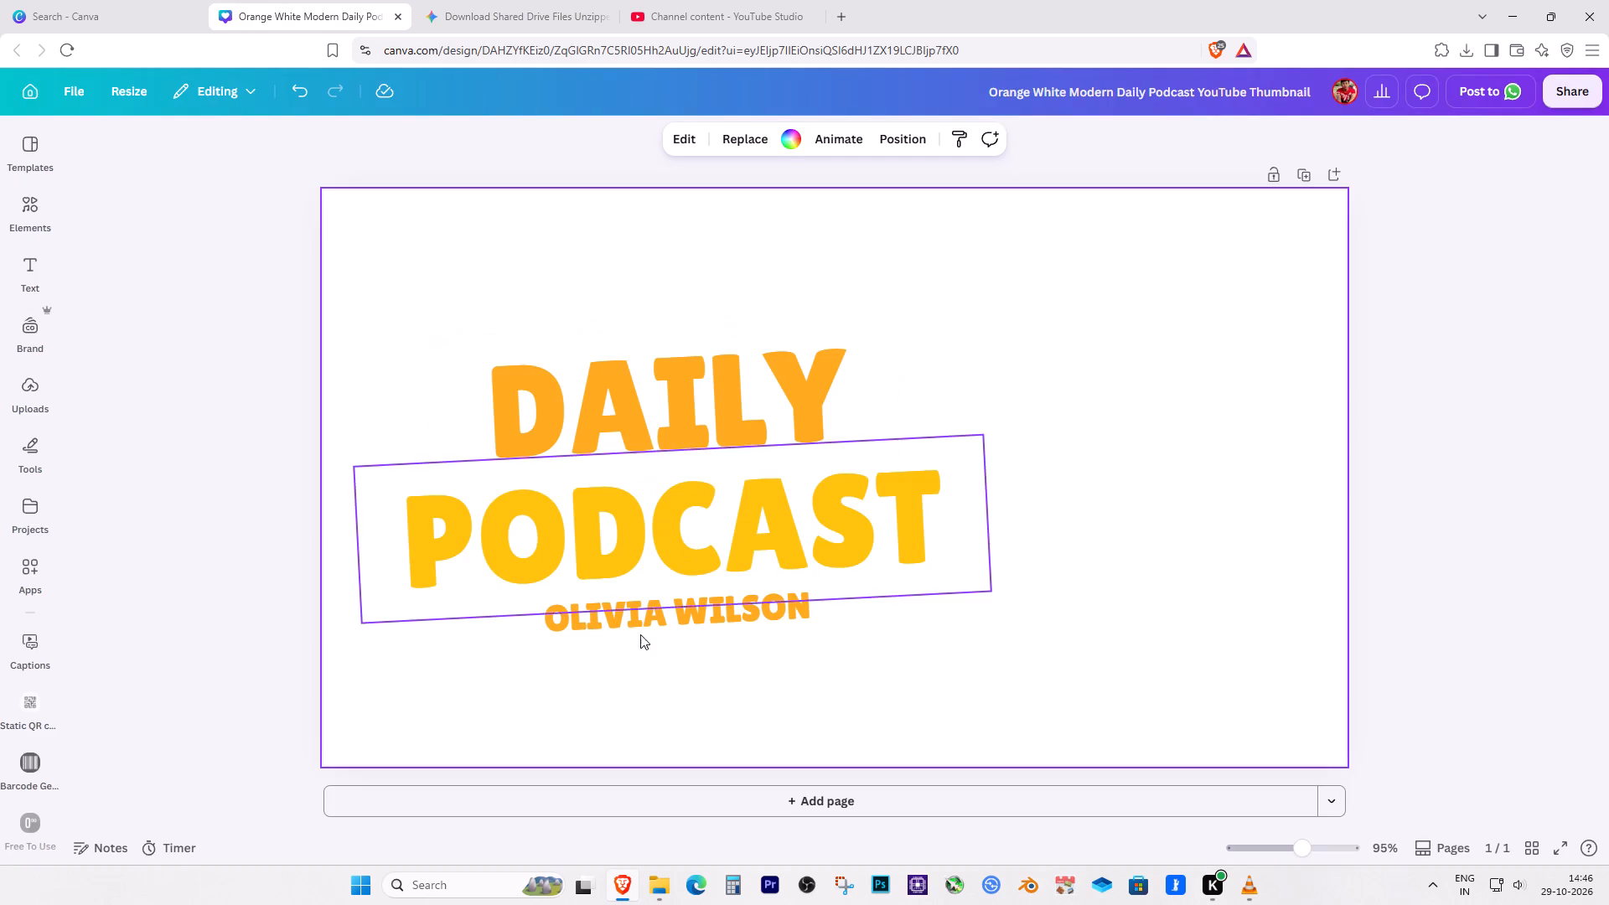
left_click(661, 885)
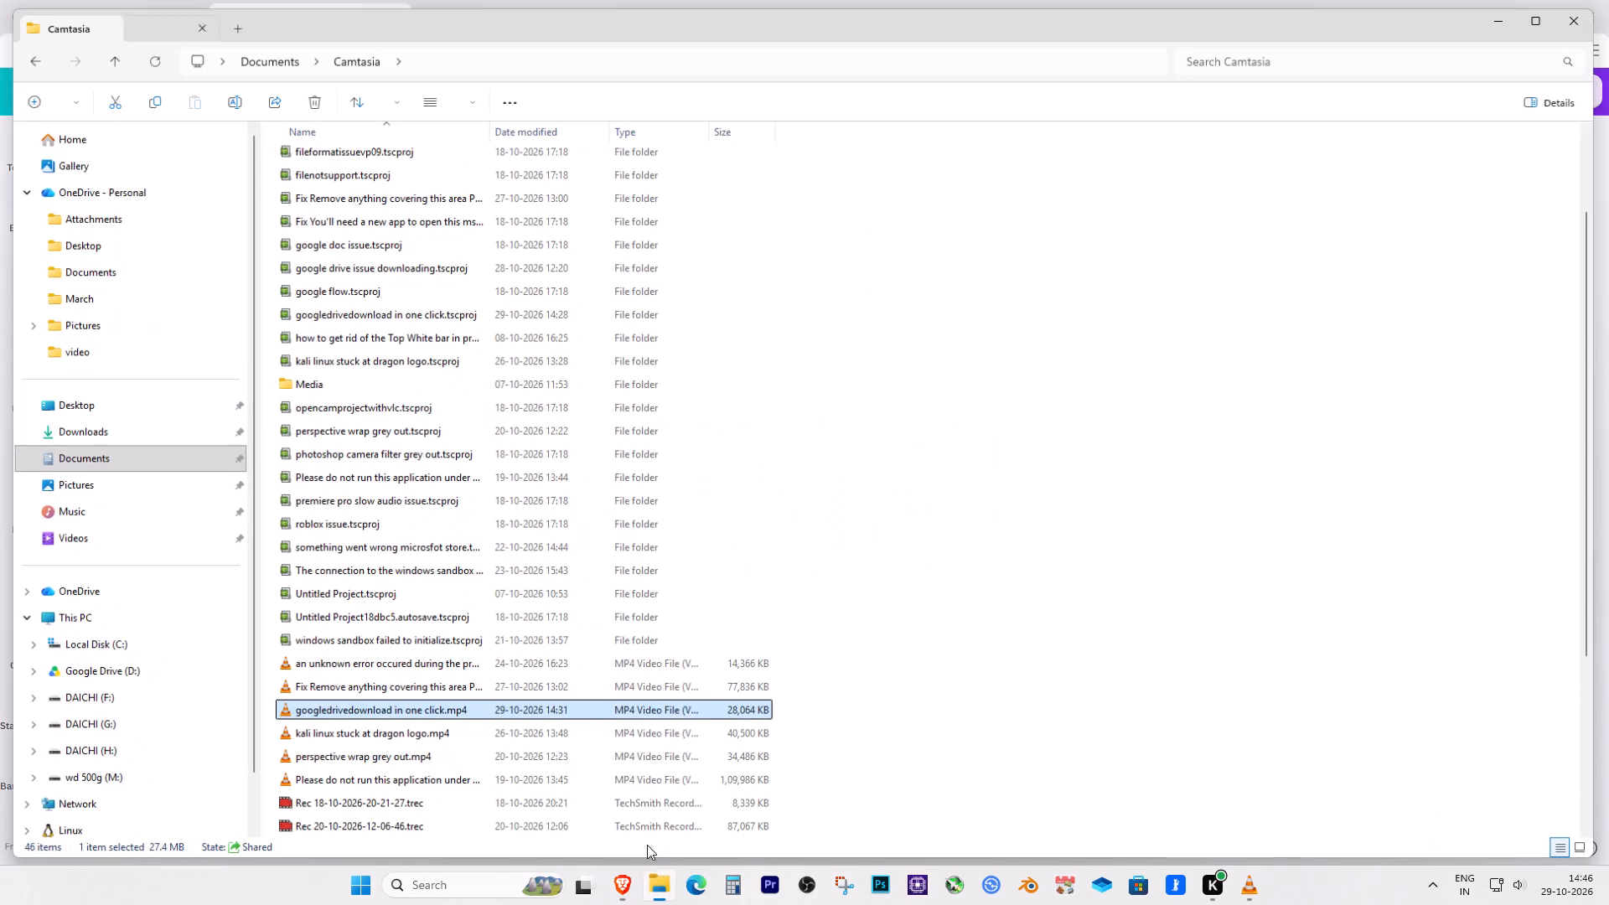
left_click(96, 495)
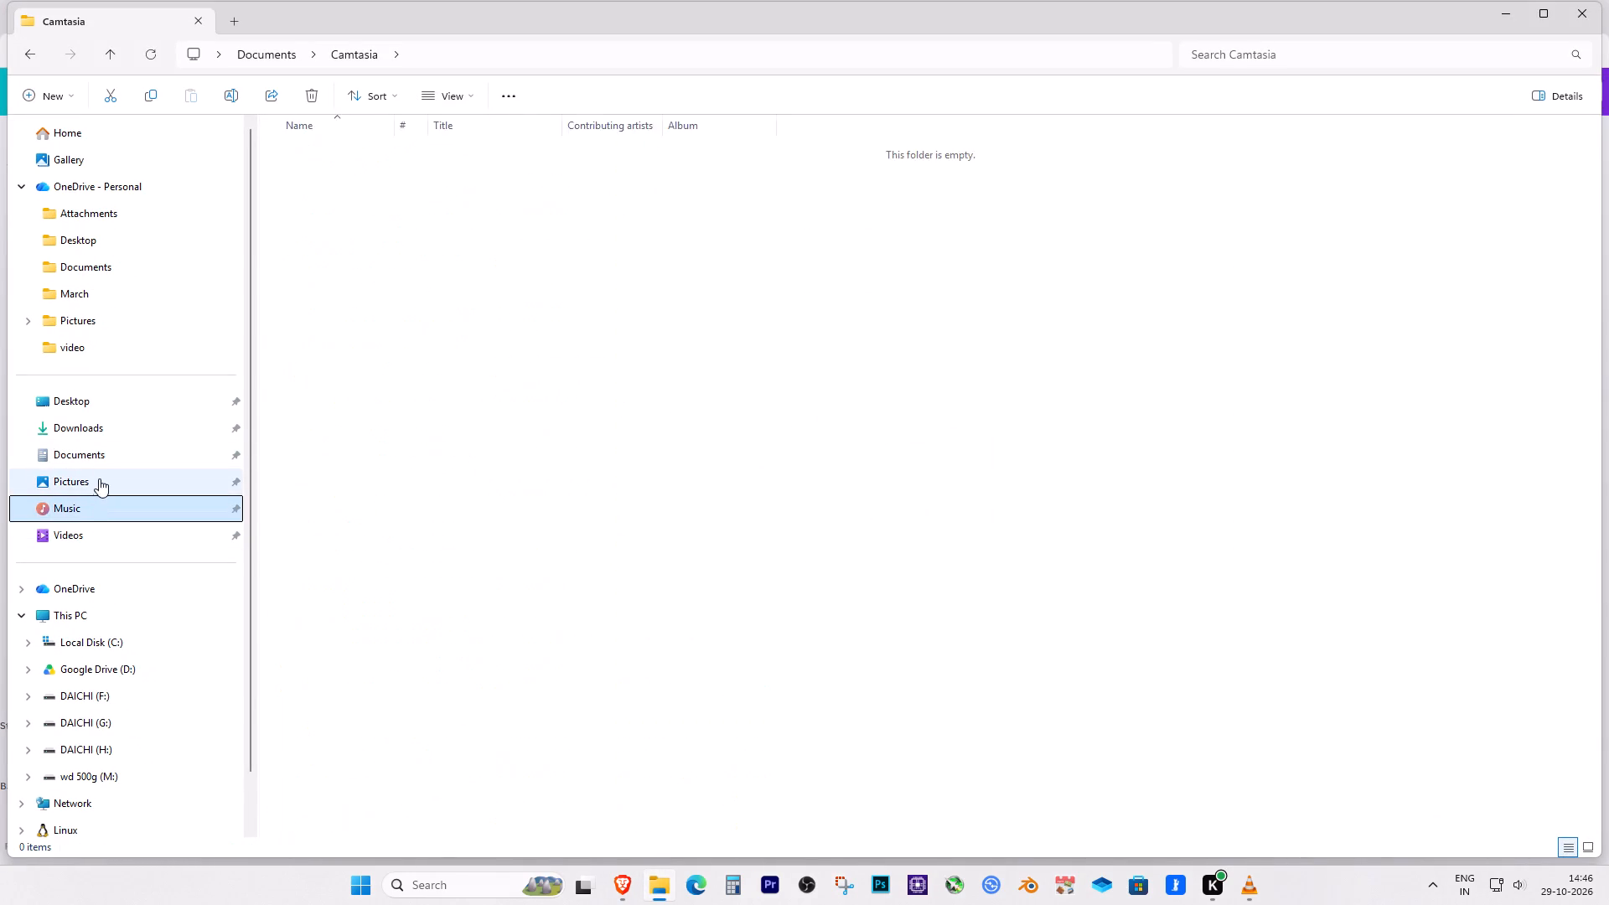
left_click(99, 478)
left_click_drag(989, 316, 645, 868)
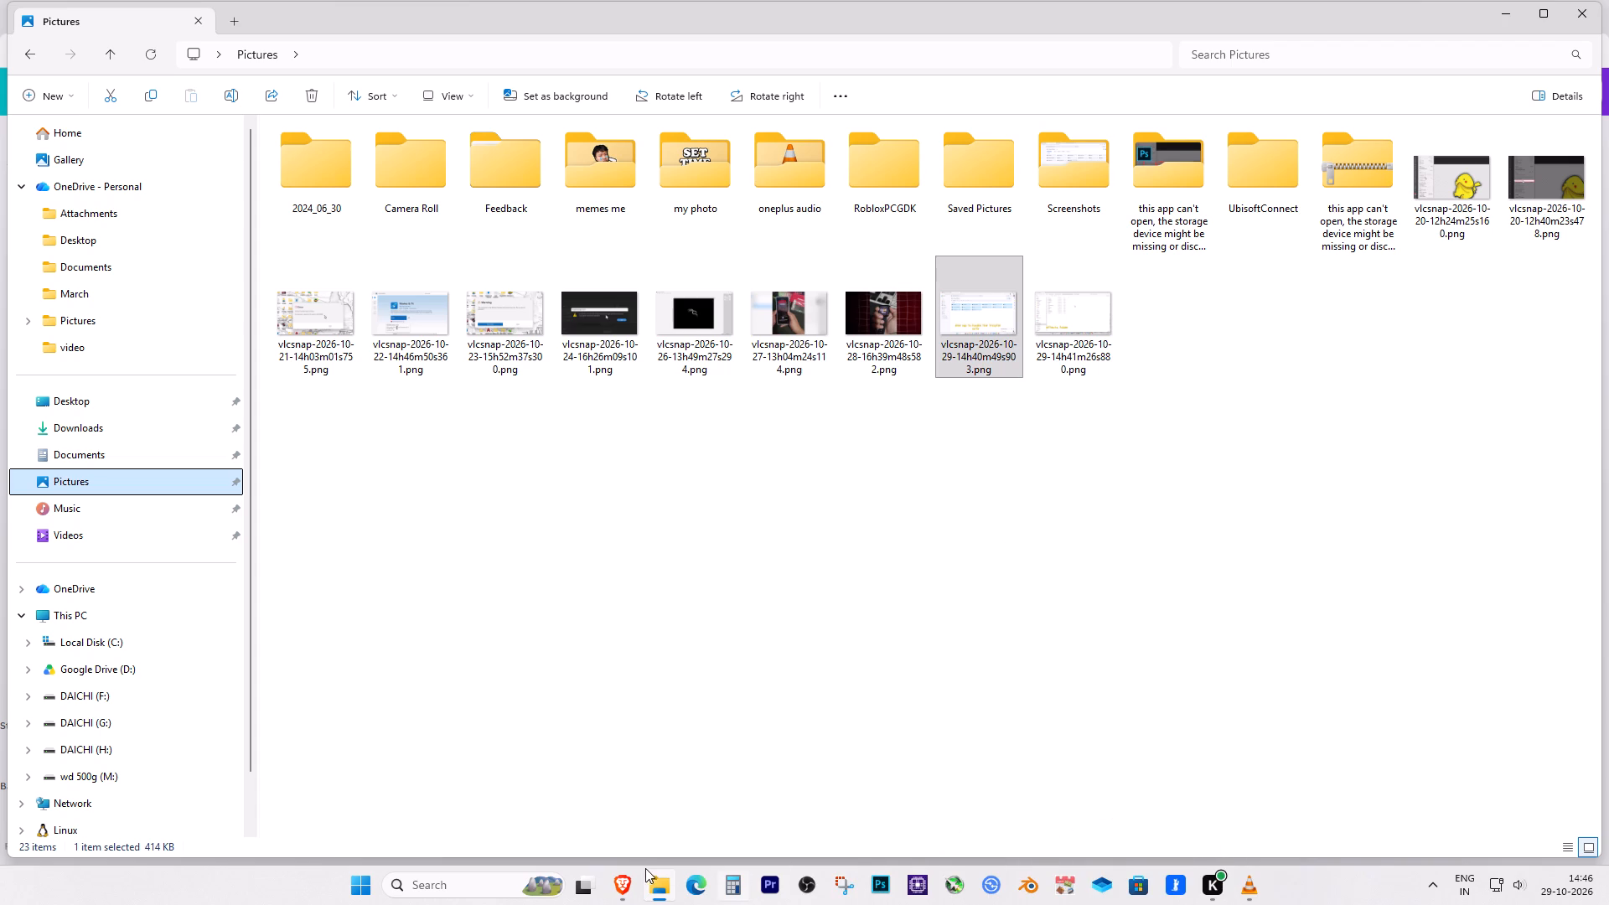
left_click_drag(645, 868, 958, 577)
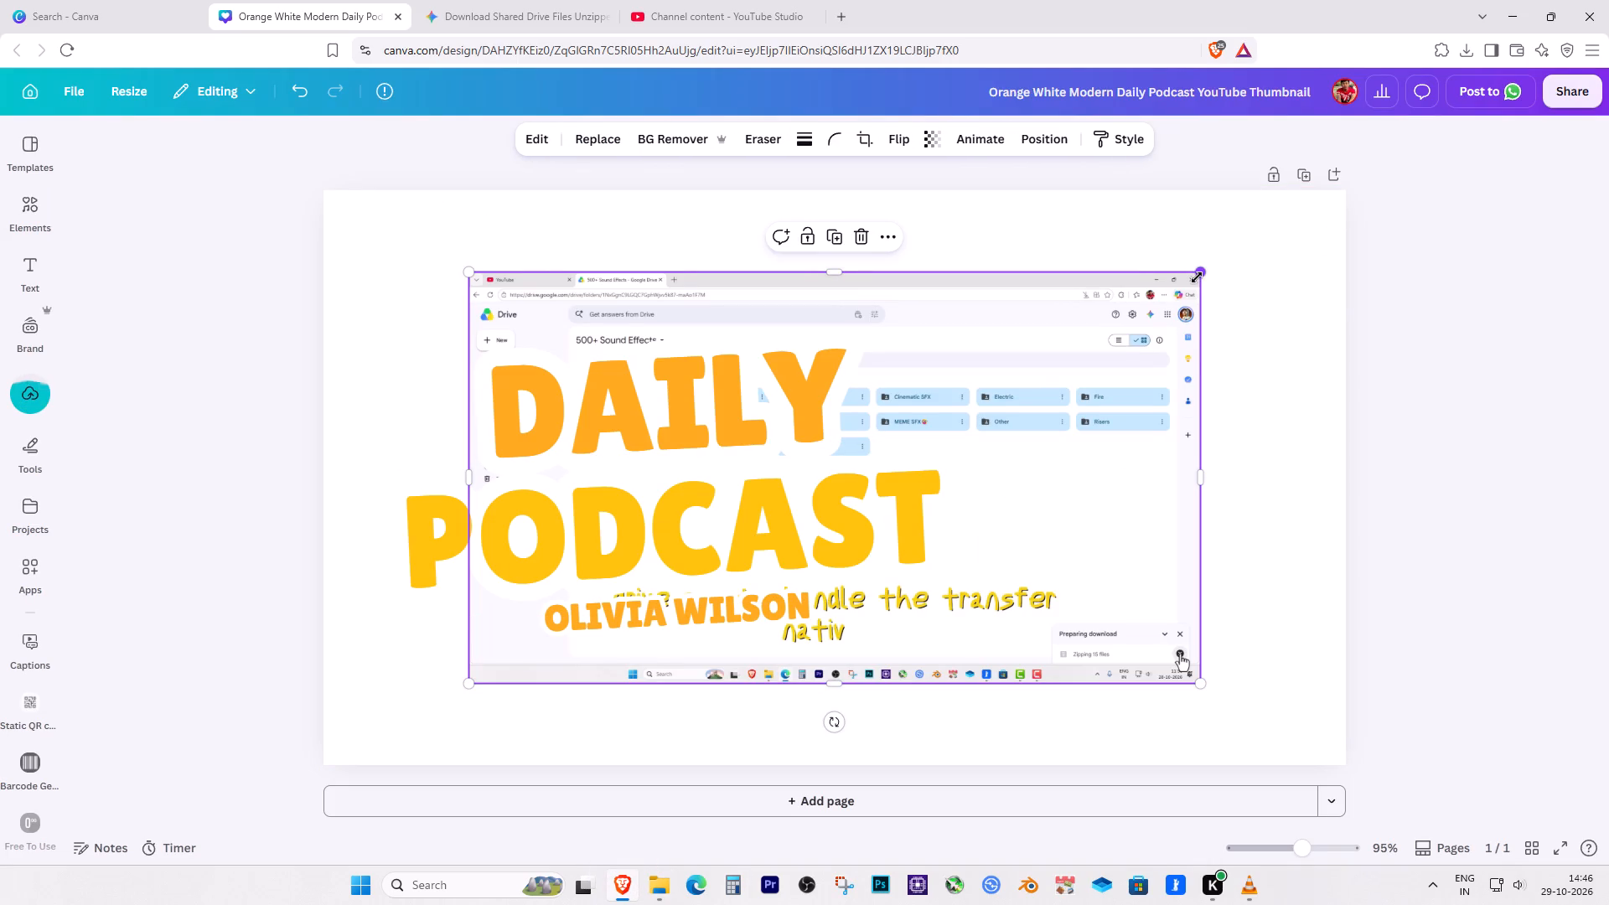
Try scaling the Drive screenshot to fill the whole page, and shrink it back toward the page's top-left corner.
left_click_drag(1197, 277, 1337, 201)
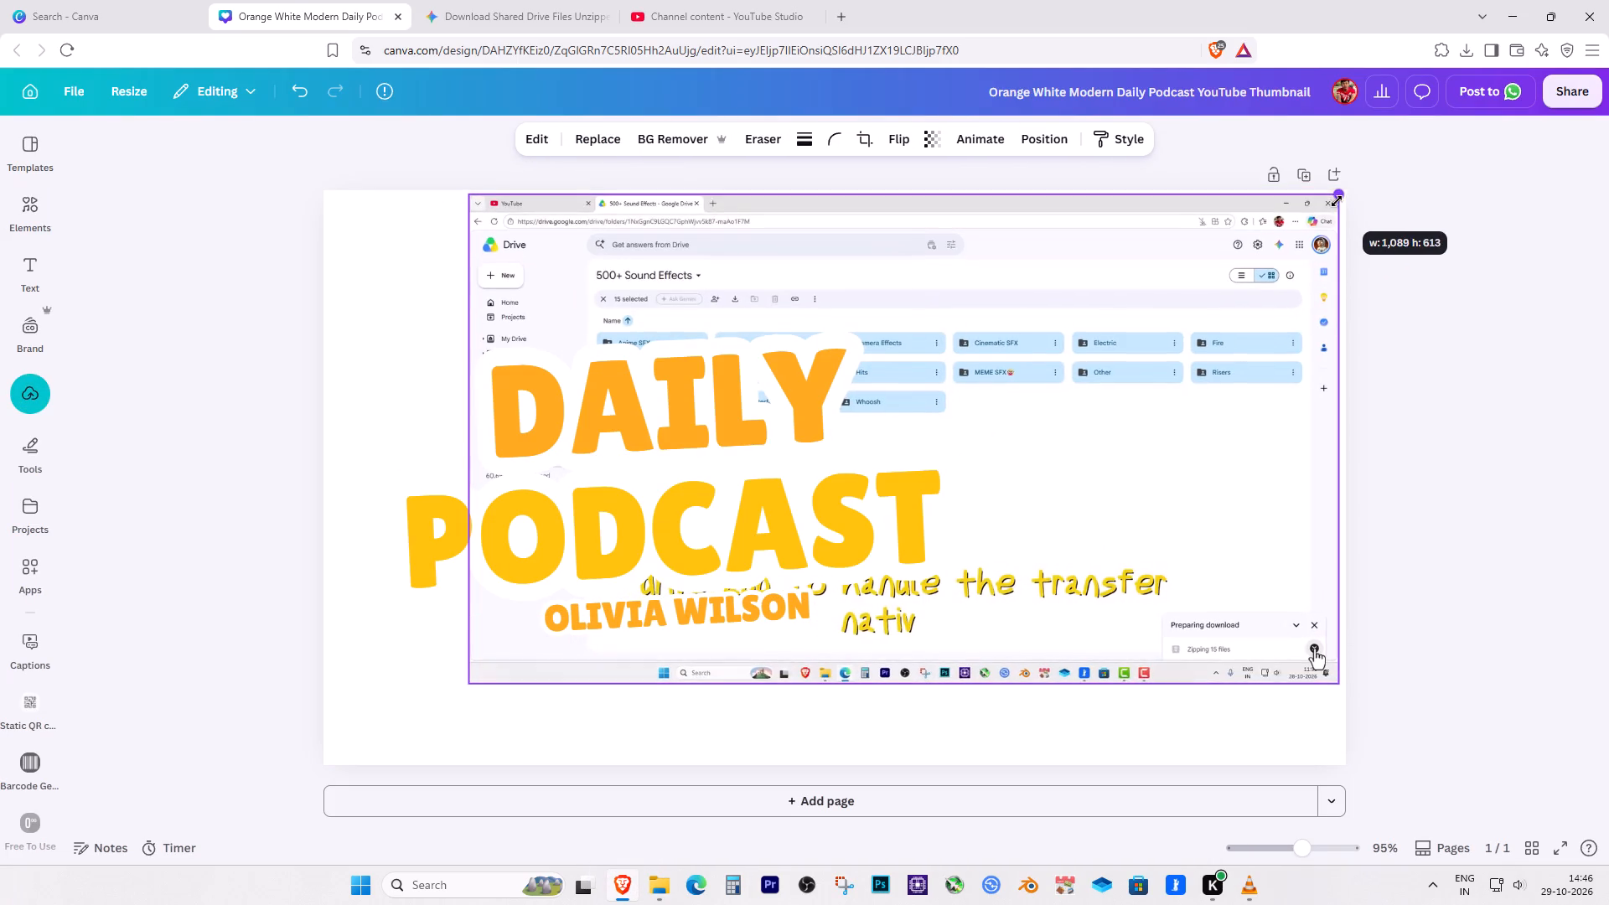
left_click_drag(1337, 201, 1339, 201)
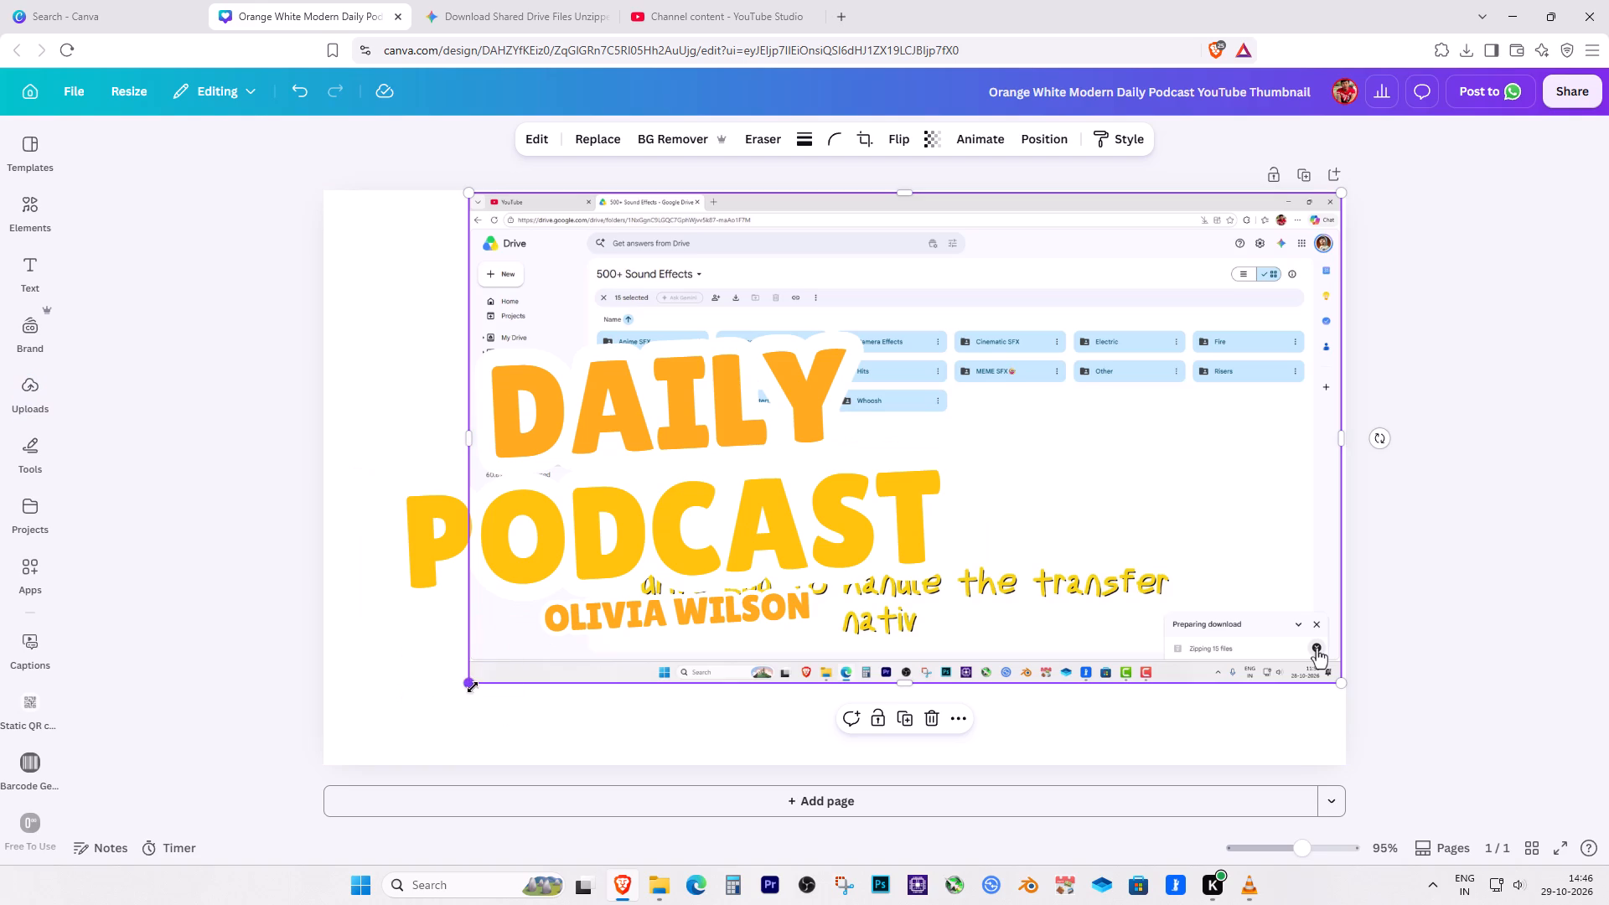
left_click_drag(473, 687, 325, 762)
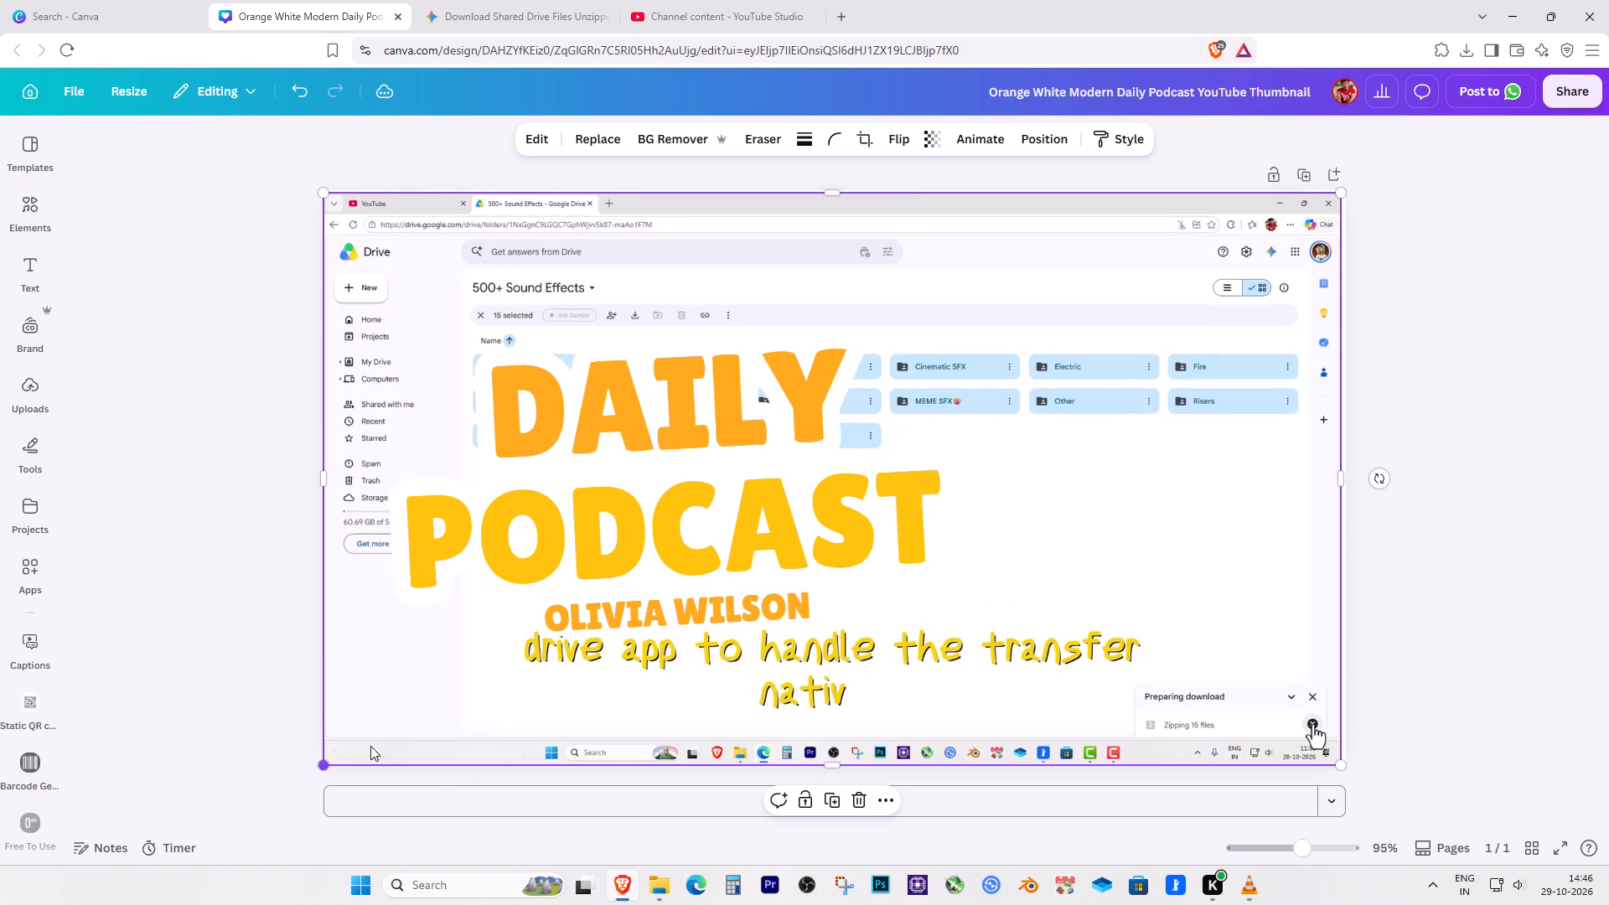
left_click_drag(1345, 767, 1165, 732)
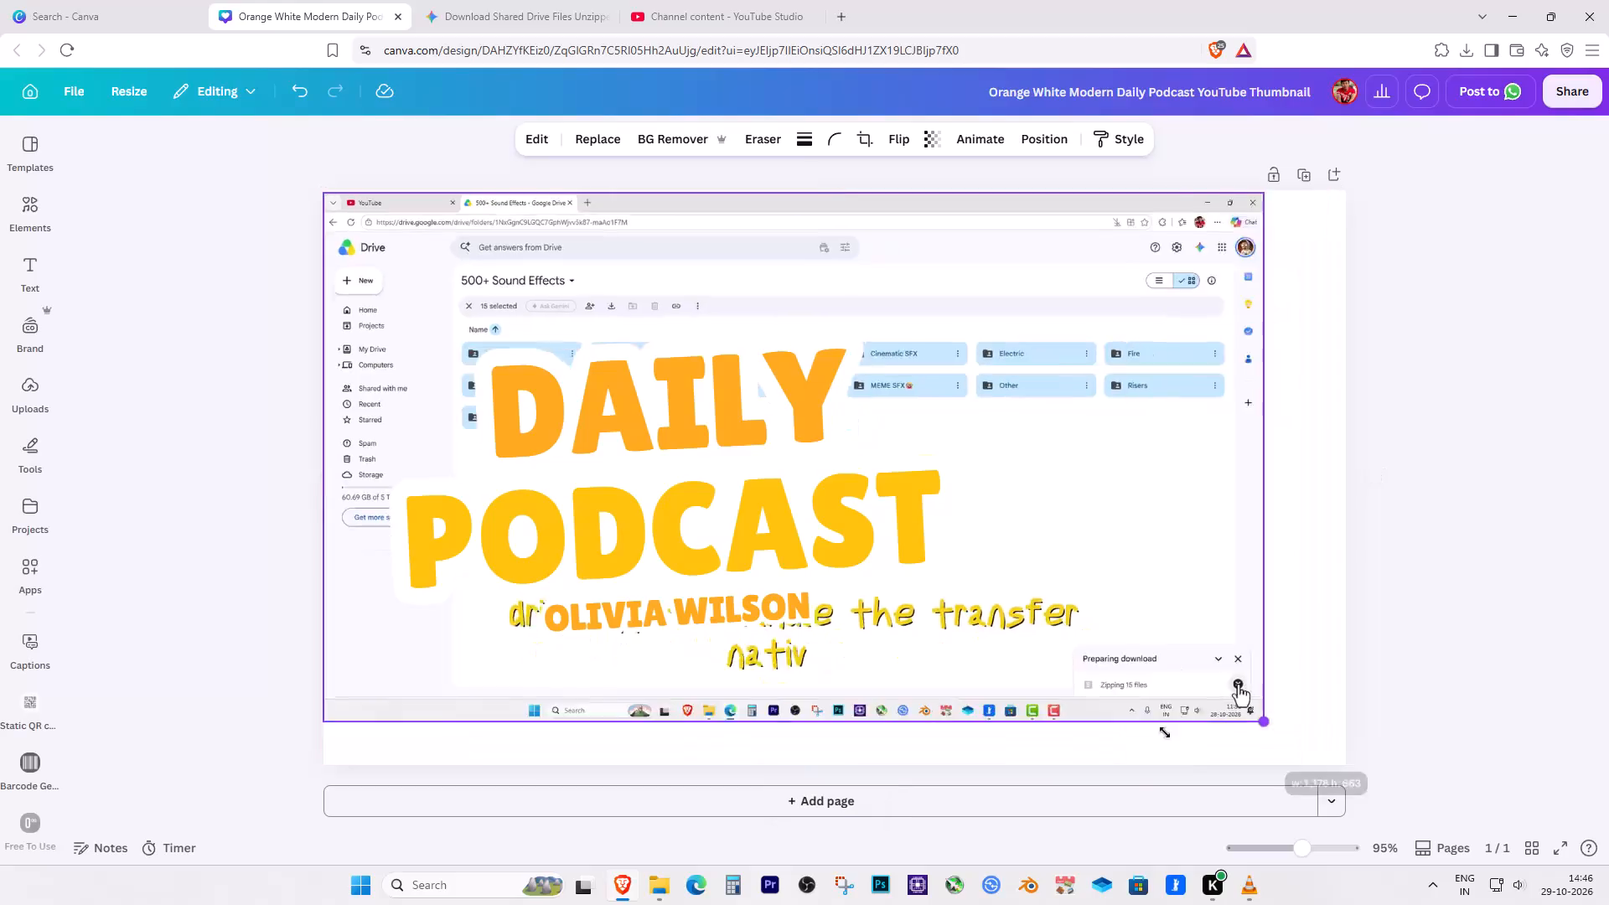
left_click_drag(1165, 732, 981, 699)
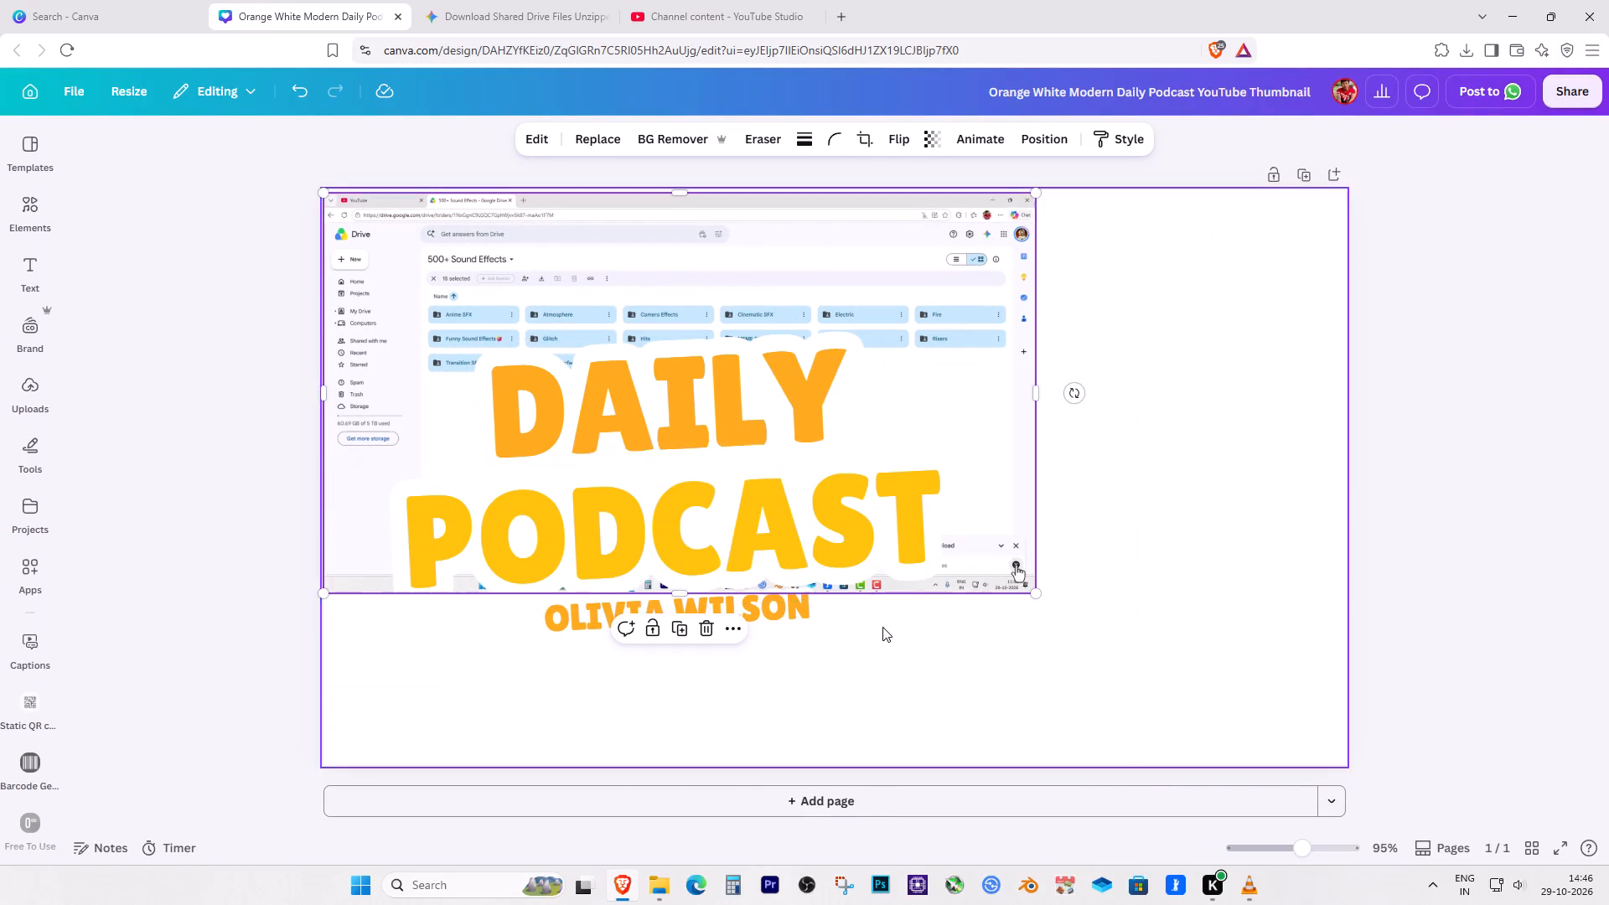
Using the Gemini thumbnail as reference, enlarge the Drive screenshot to about 1,110 px wide and align it with the page's top, covering the right portion.
left_click(519, 0)
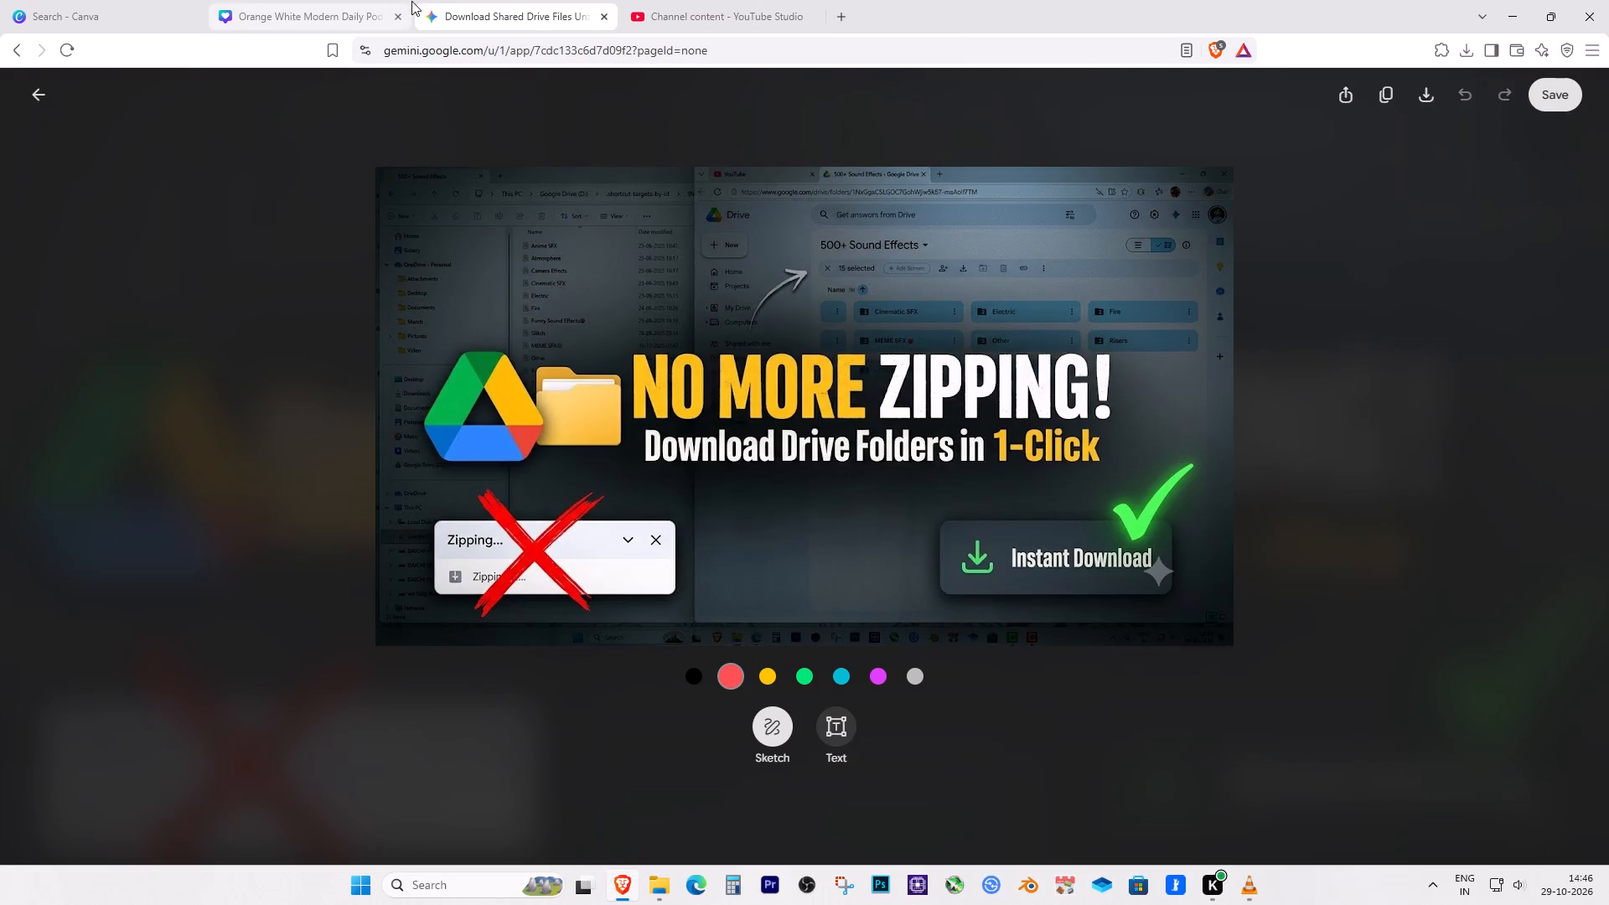
left_click(329, 0)
left_click_drag(833, 267, 1193, 284)
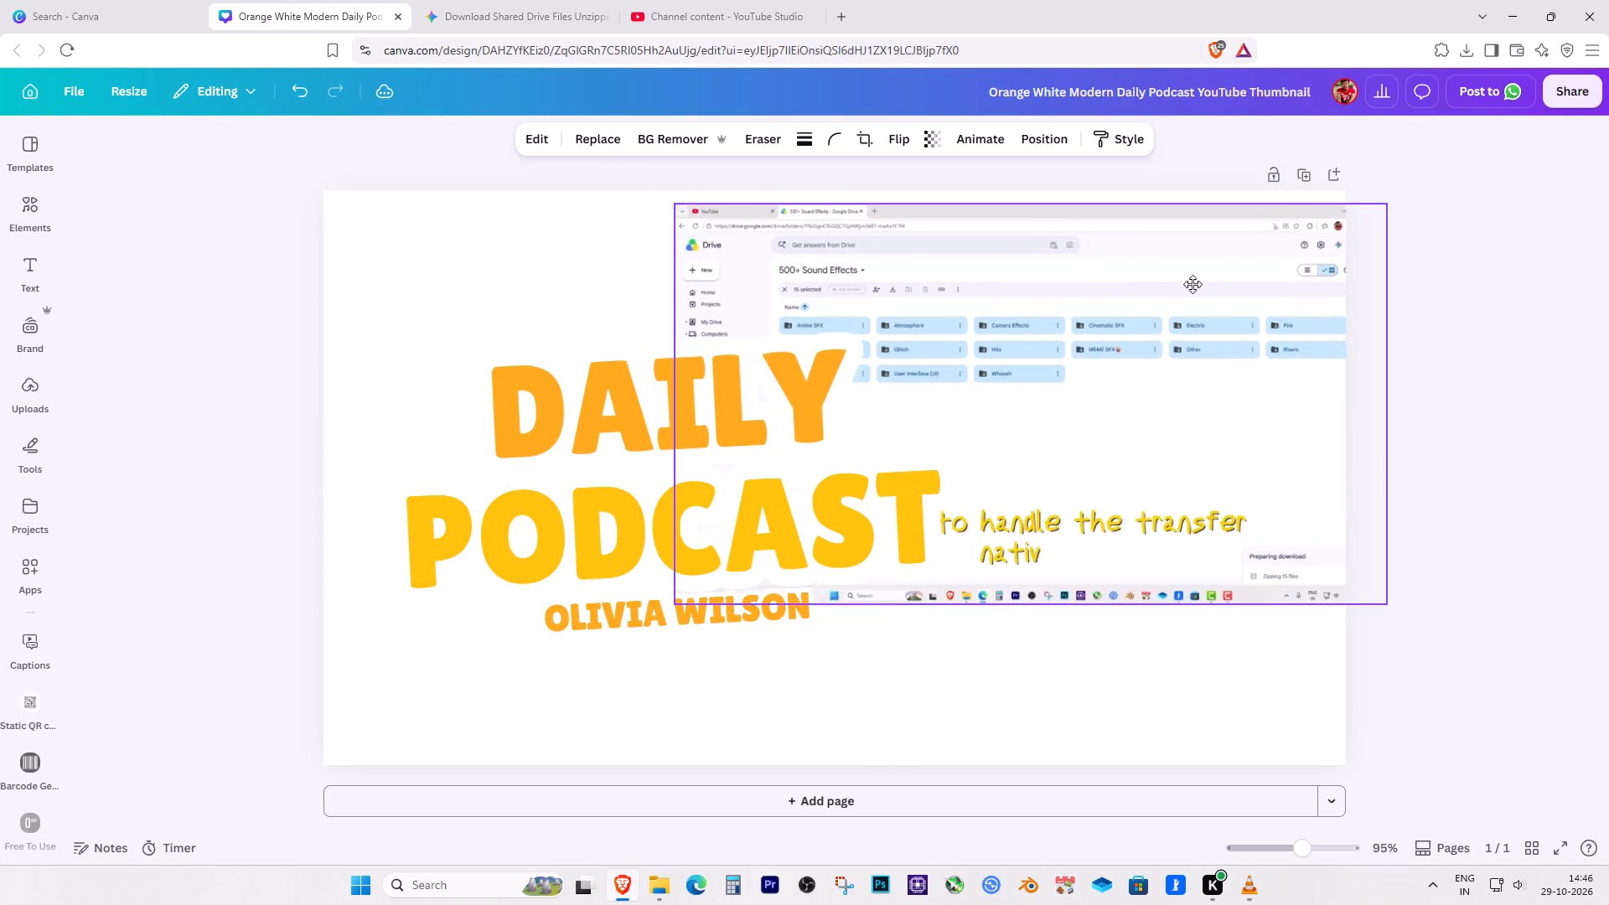
left_click_drag(1193, 284, 1193, 272)
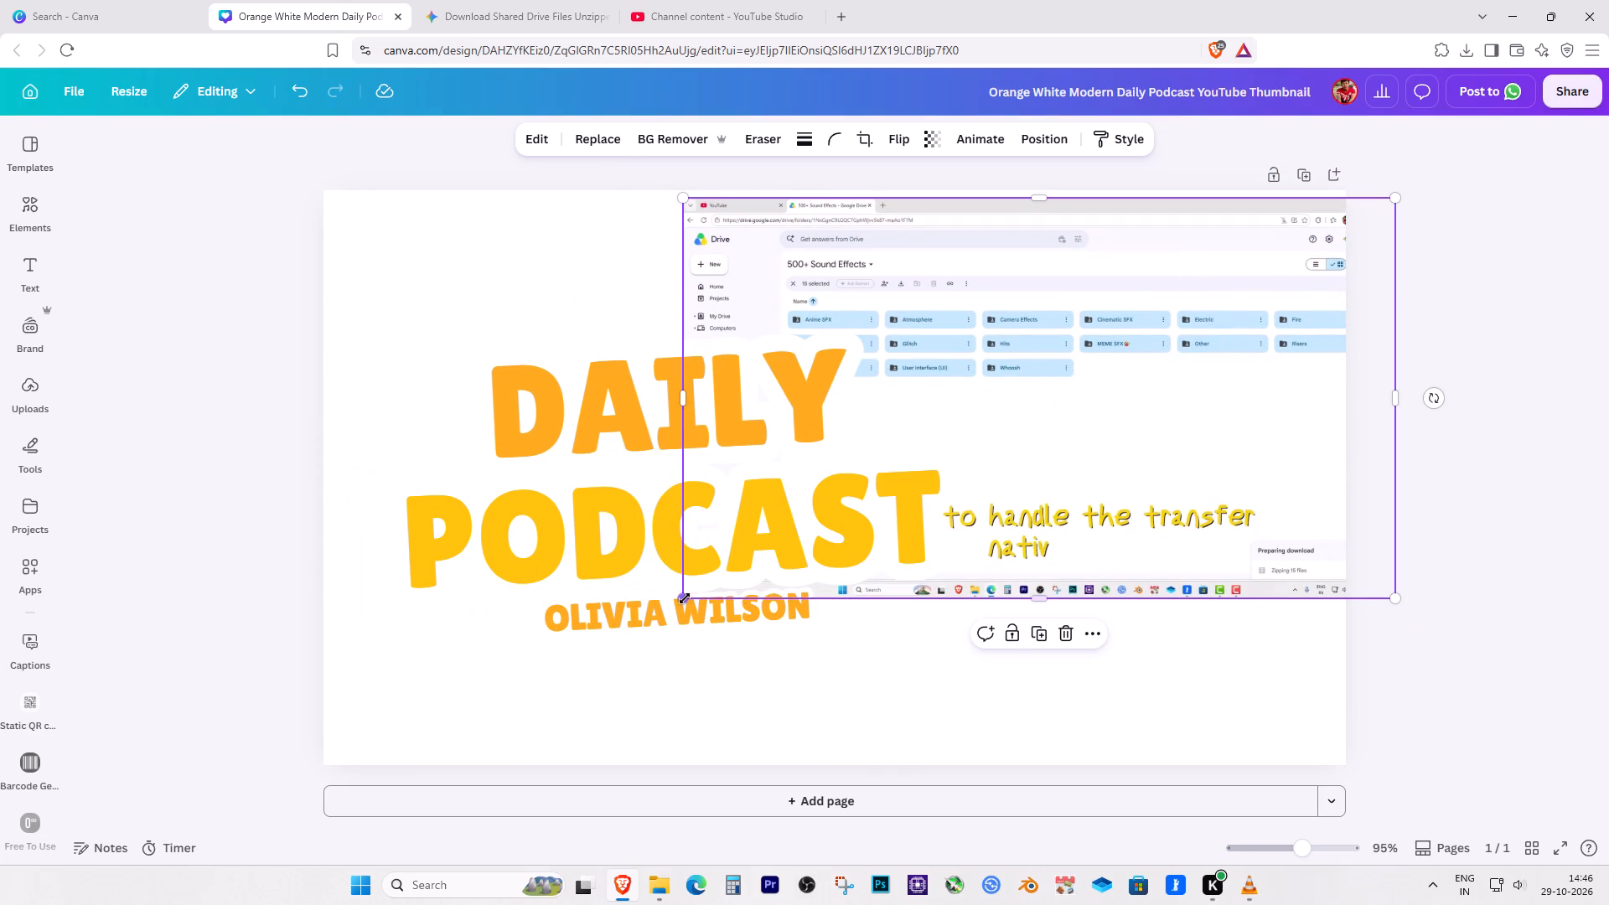
left_click_drag(685, 598, 558, 781)
left_click_drag(1064, 584, 1193, 626)
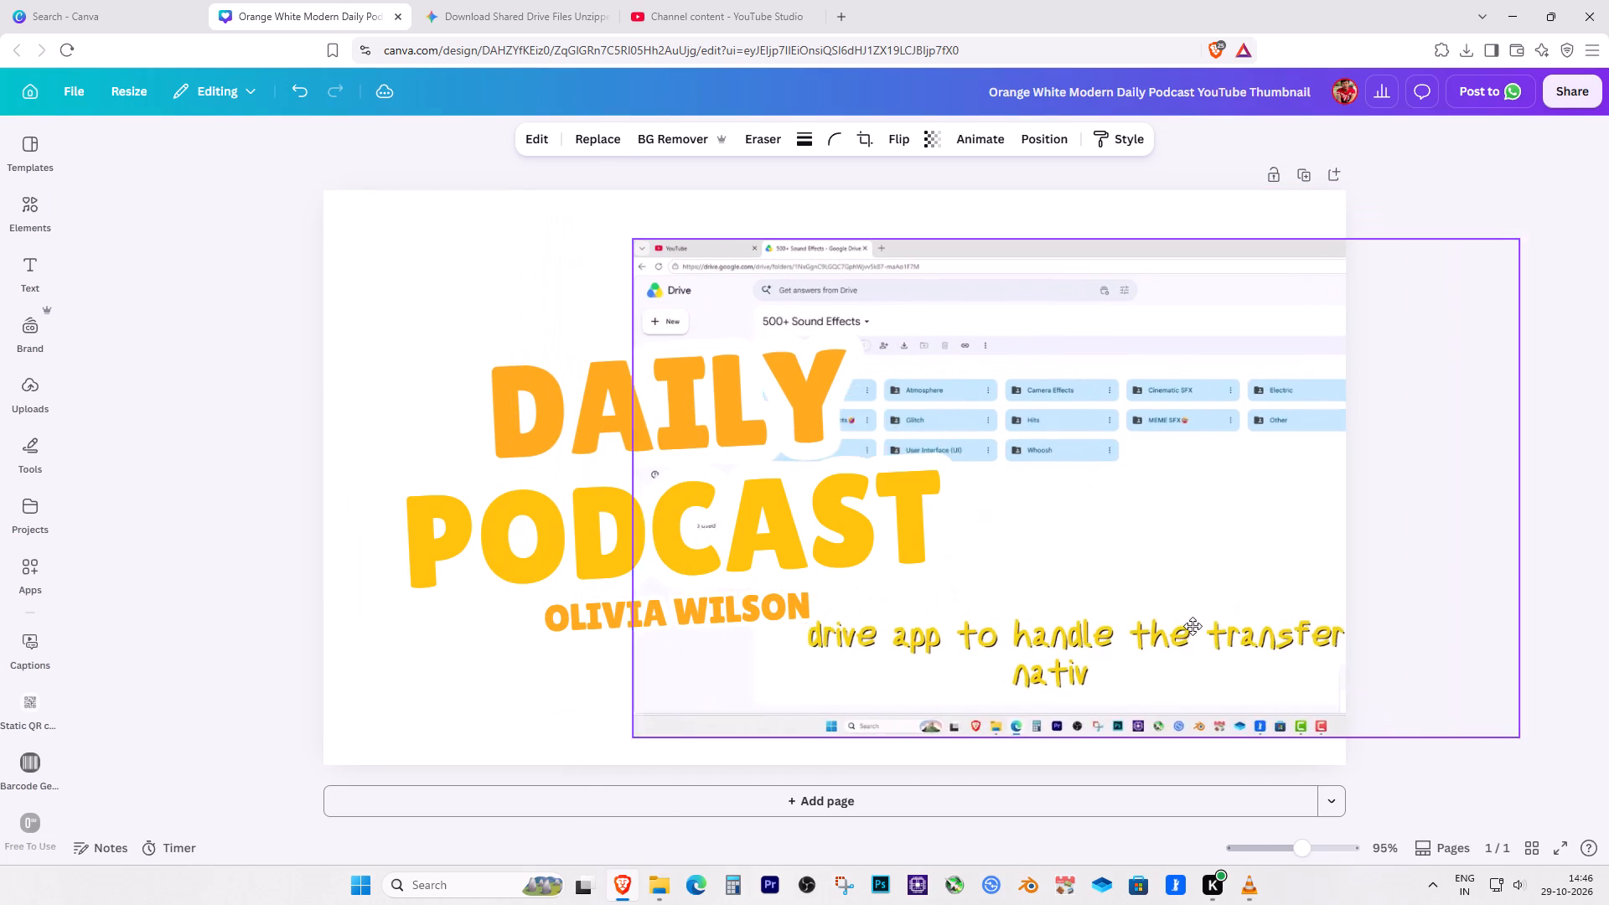
left_click_drag(1193, 626, 1291, 579)
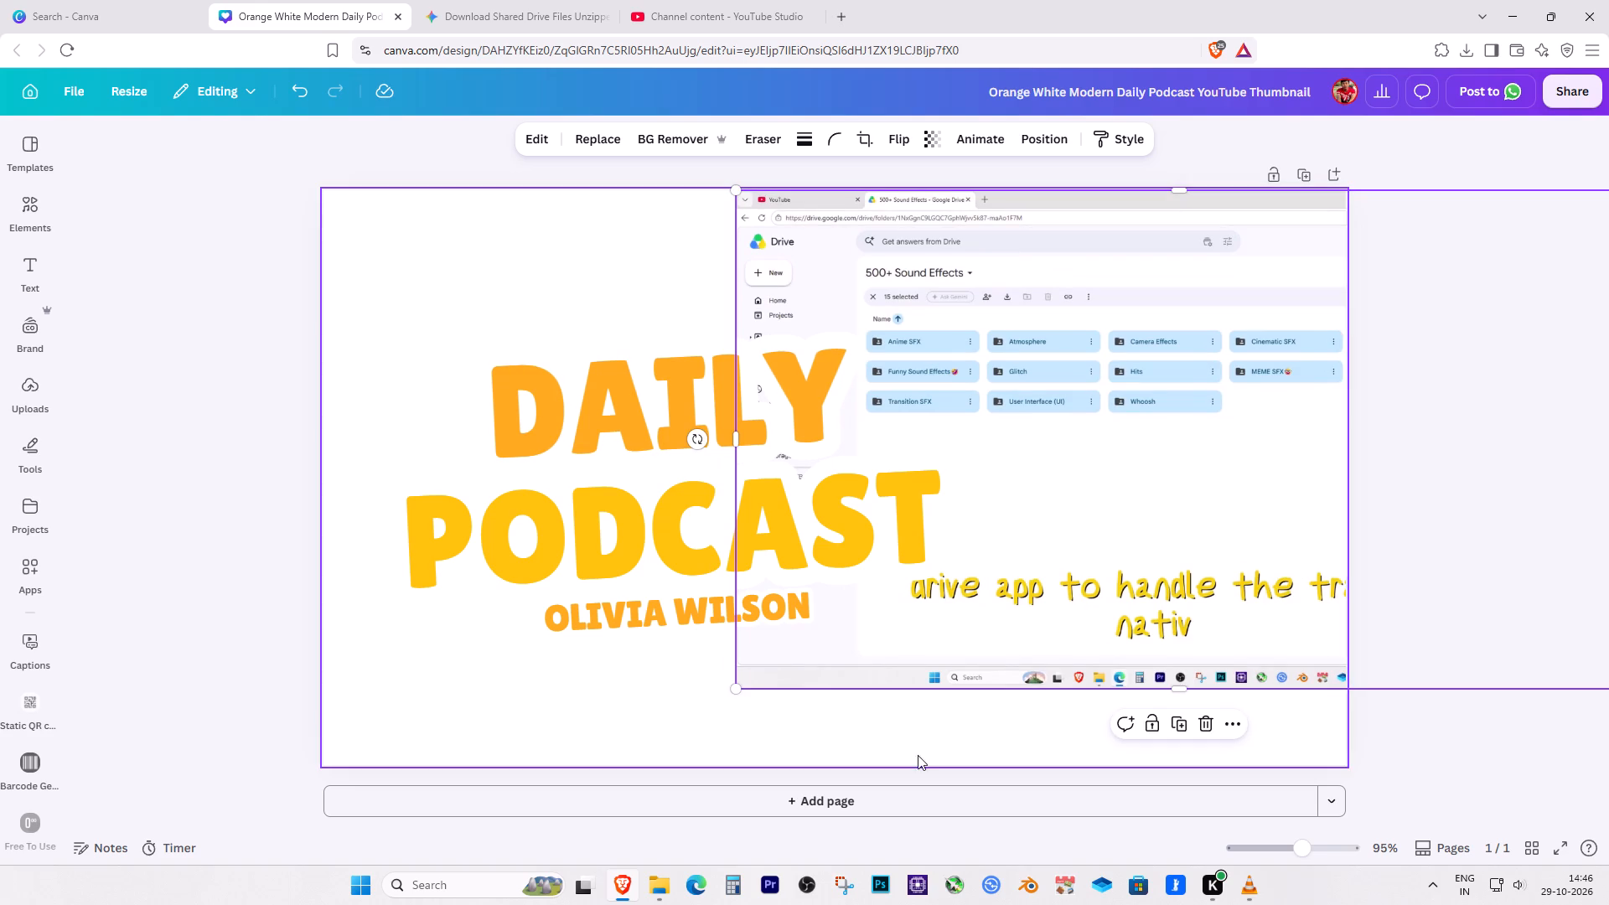
Extend the Drive screenshot's lower edge just past the bottom of the page, and deselect it.
left_click_drag(1177, 688, 1182, 735, "shift")
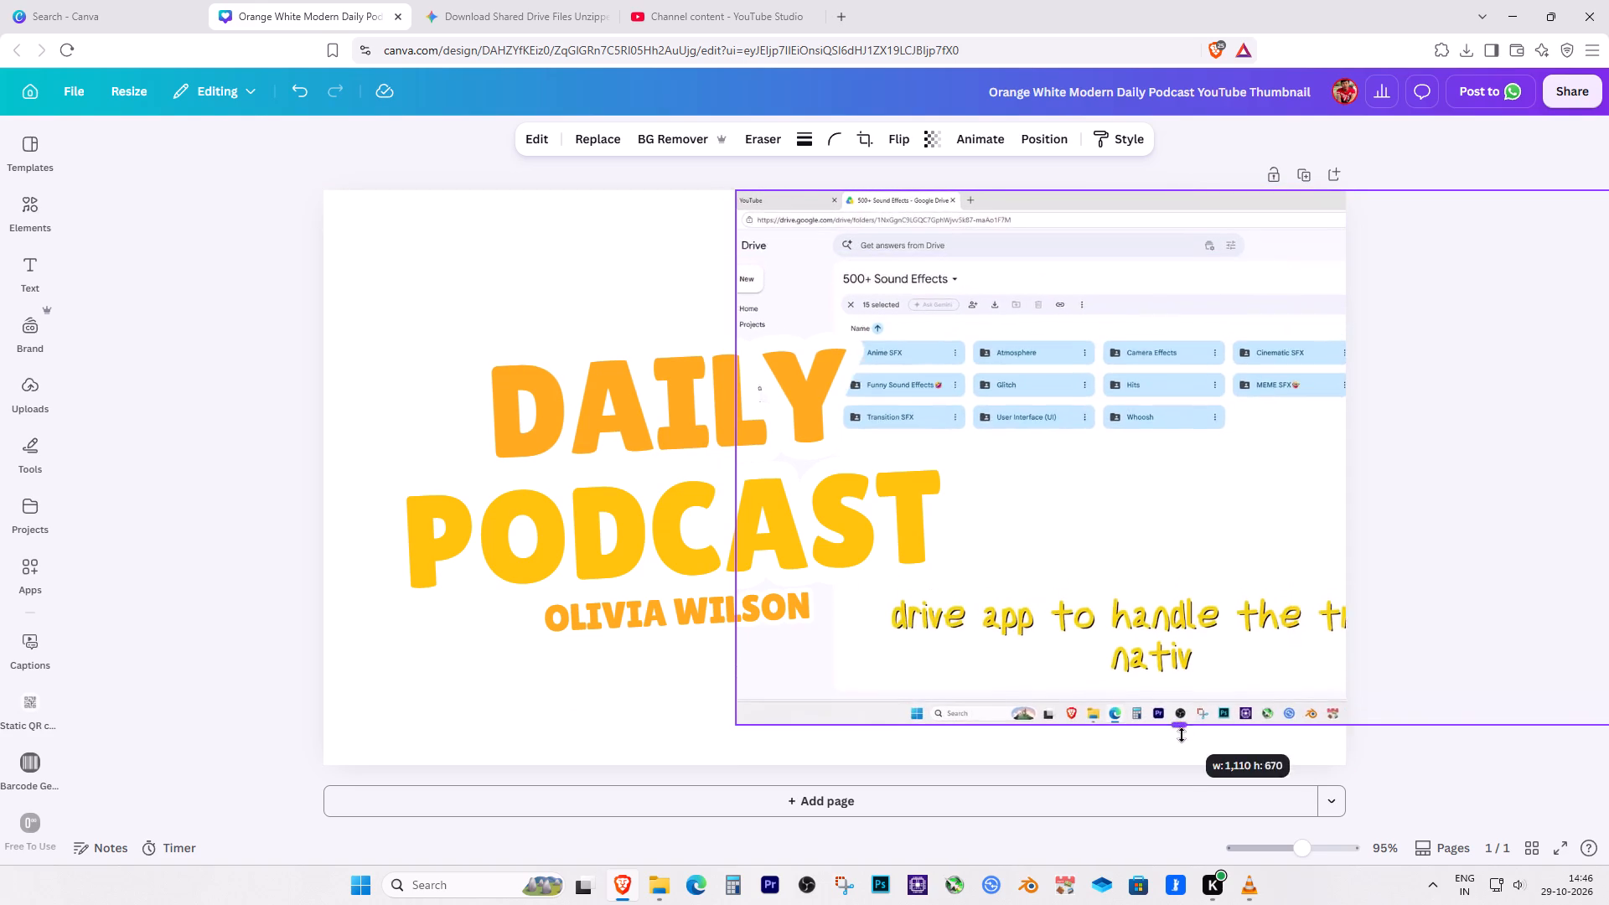
left_click_drag(1182, 735, 1208, 719, "shift")
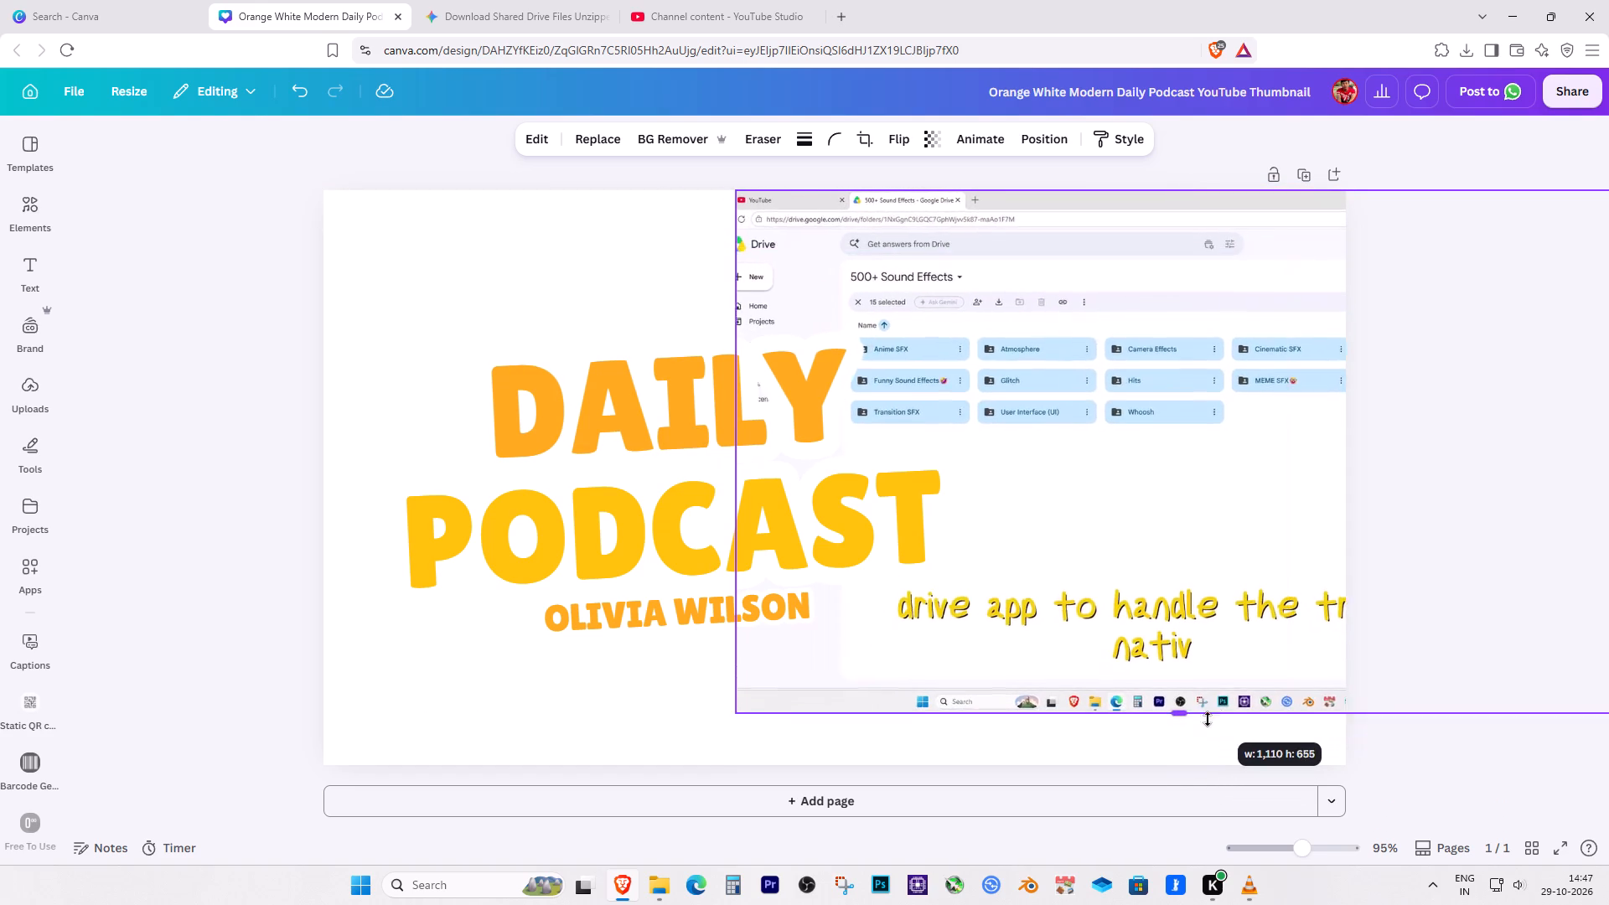
left_click_drag(1208, 719, 1243, 731, "shift")
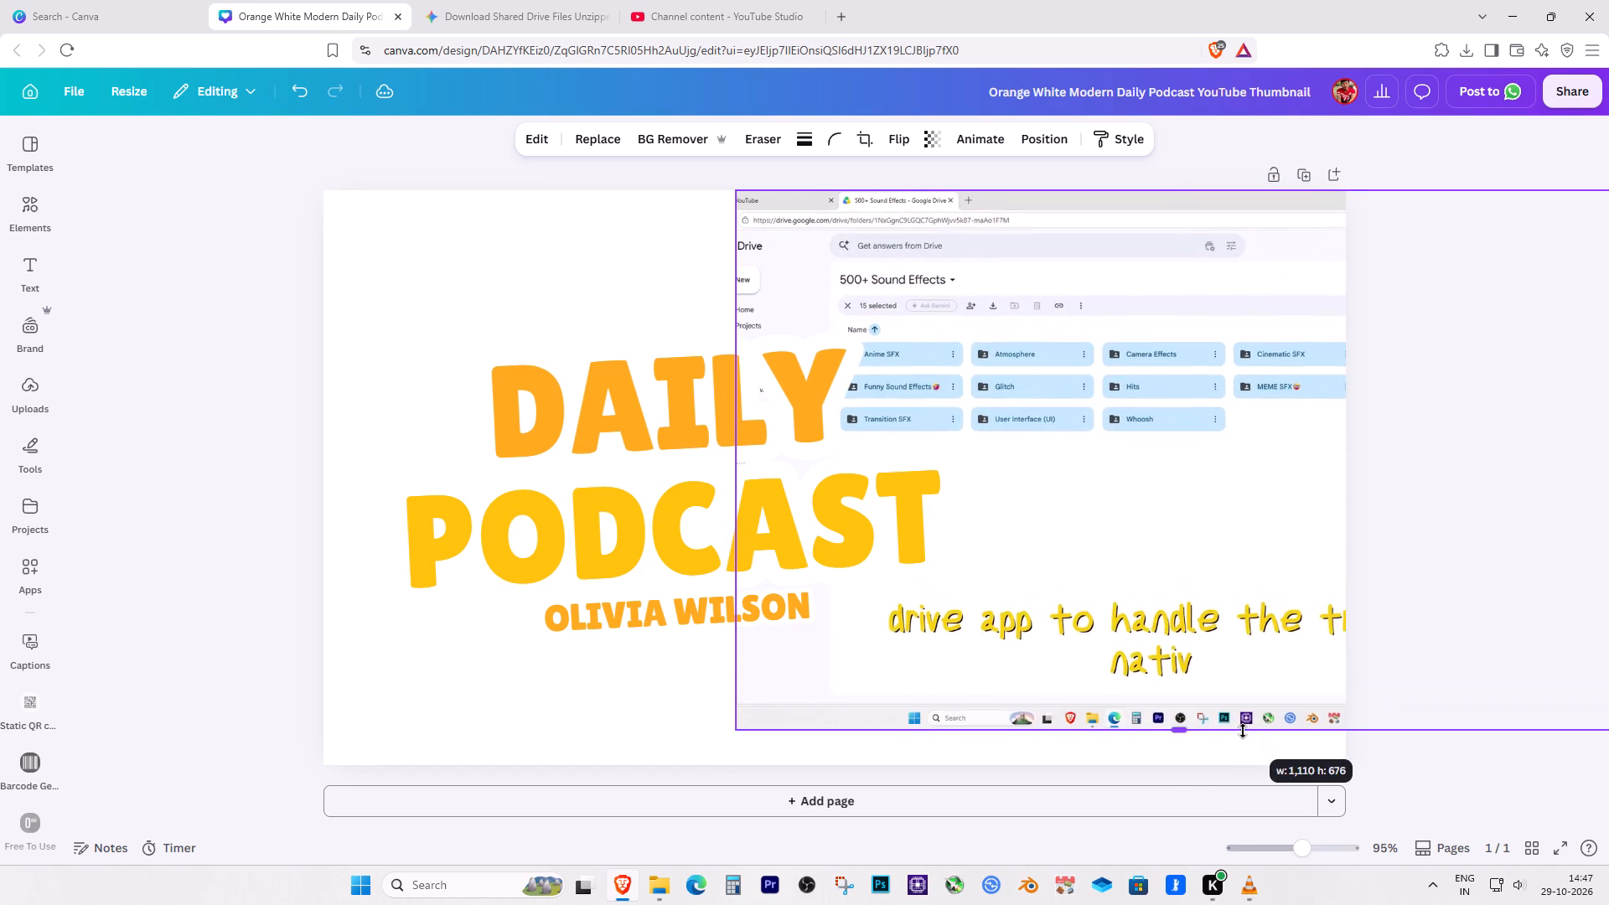
left_click_drag(1243, 731, 1249, 780, "shift")
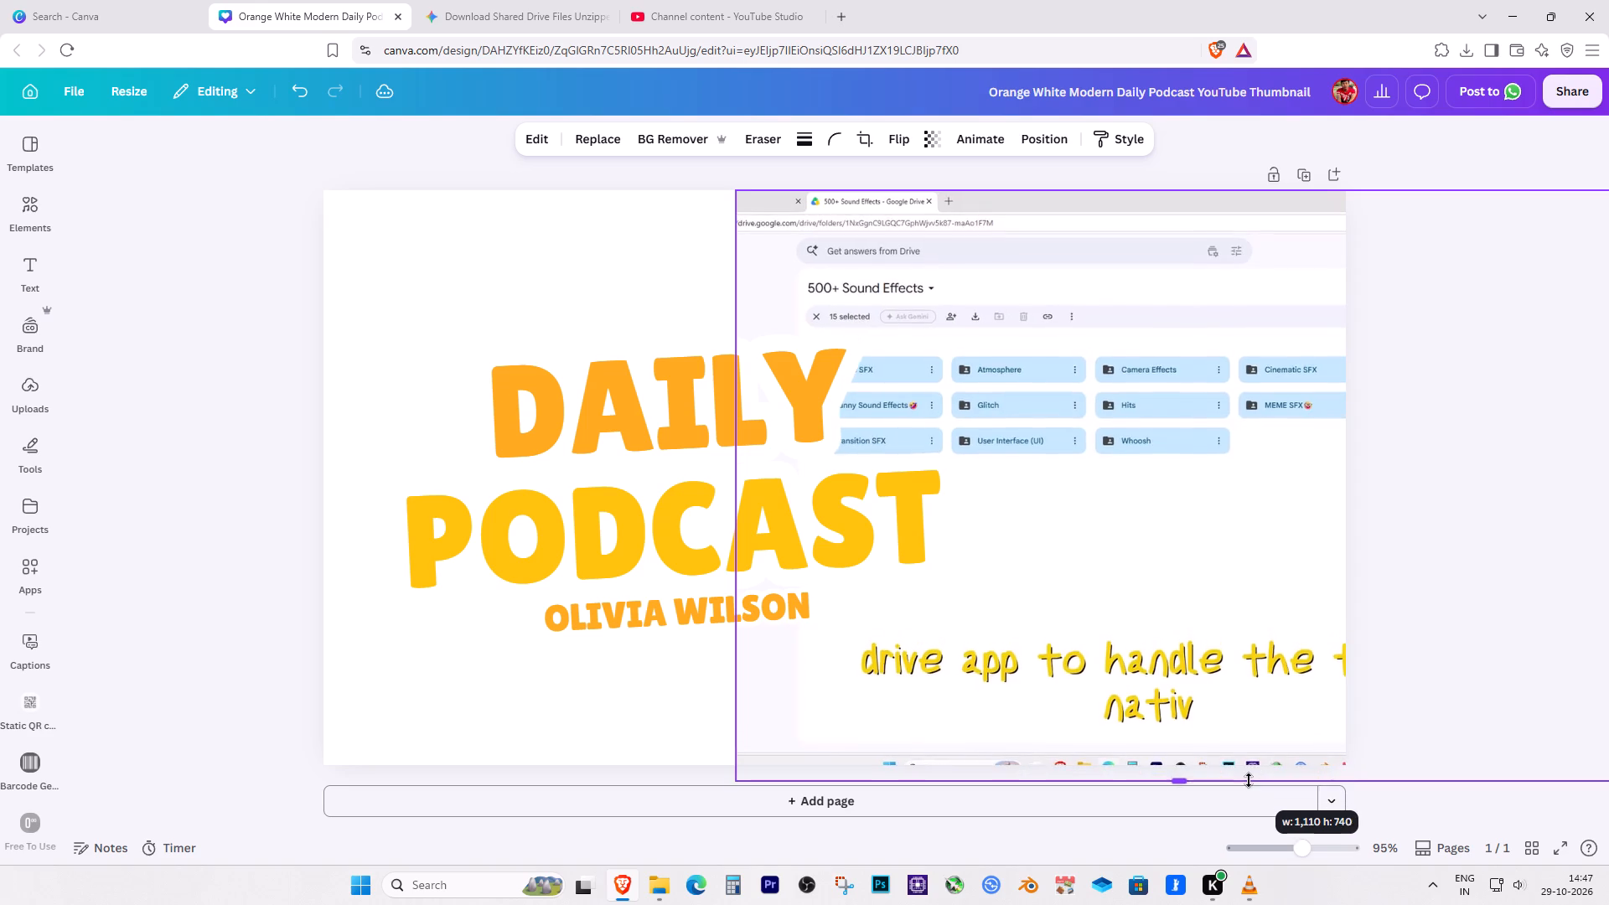
left_click_drag(1249, 780, 1249, 790, "shift")
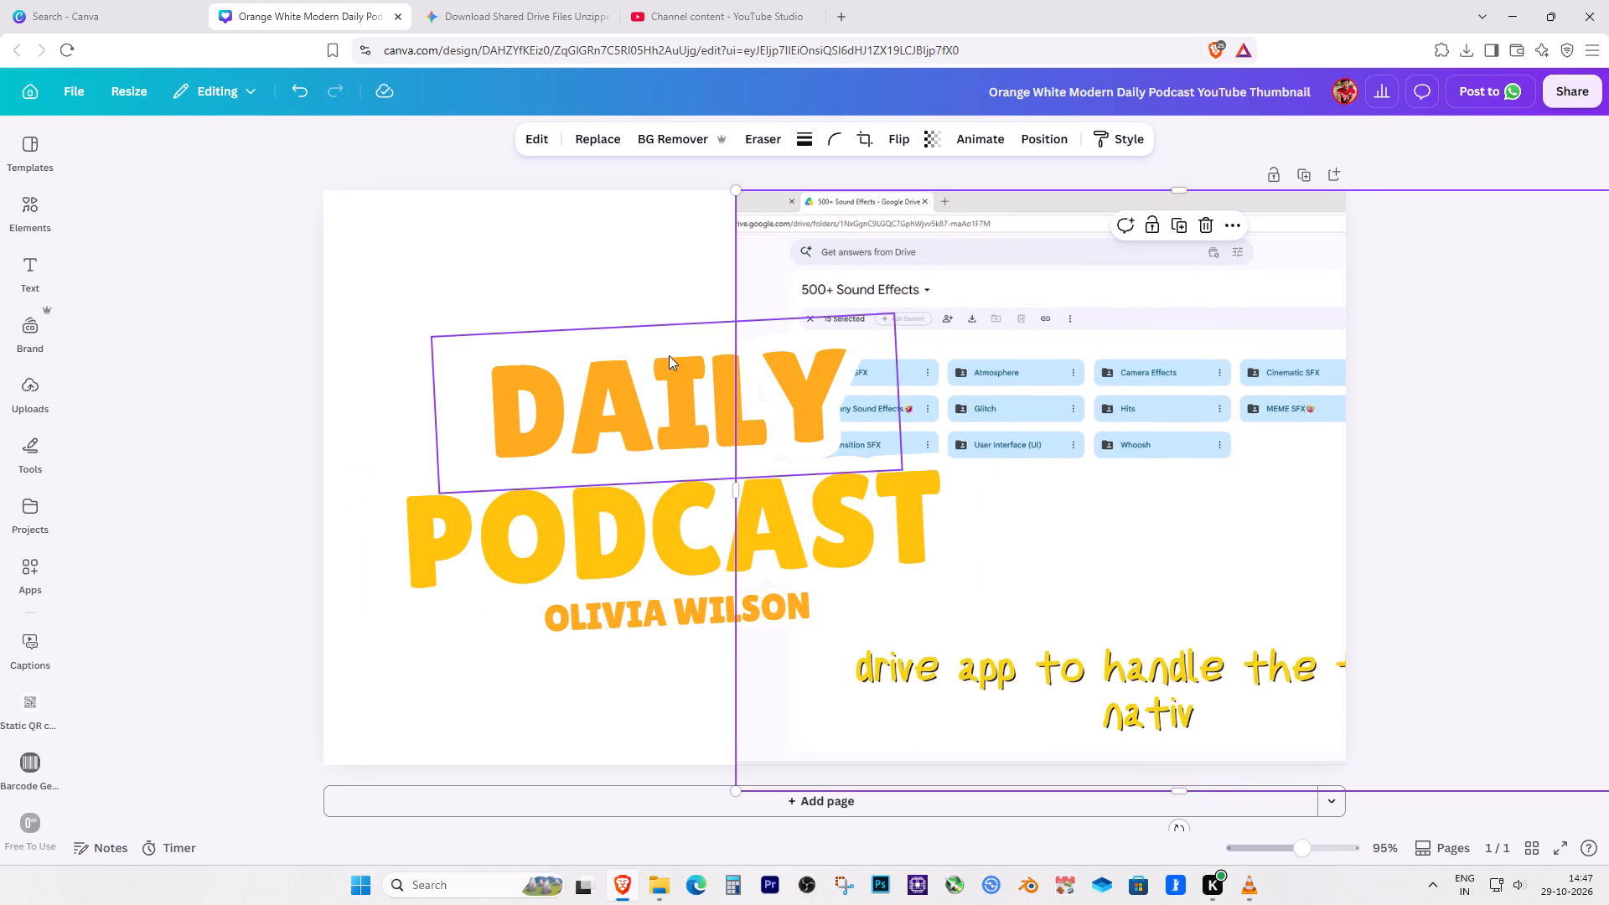
left_click(277, 281)
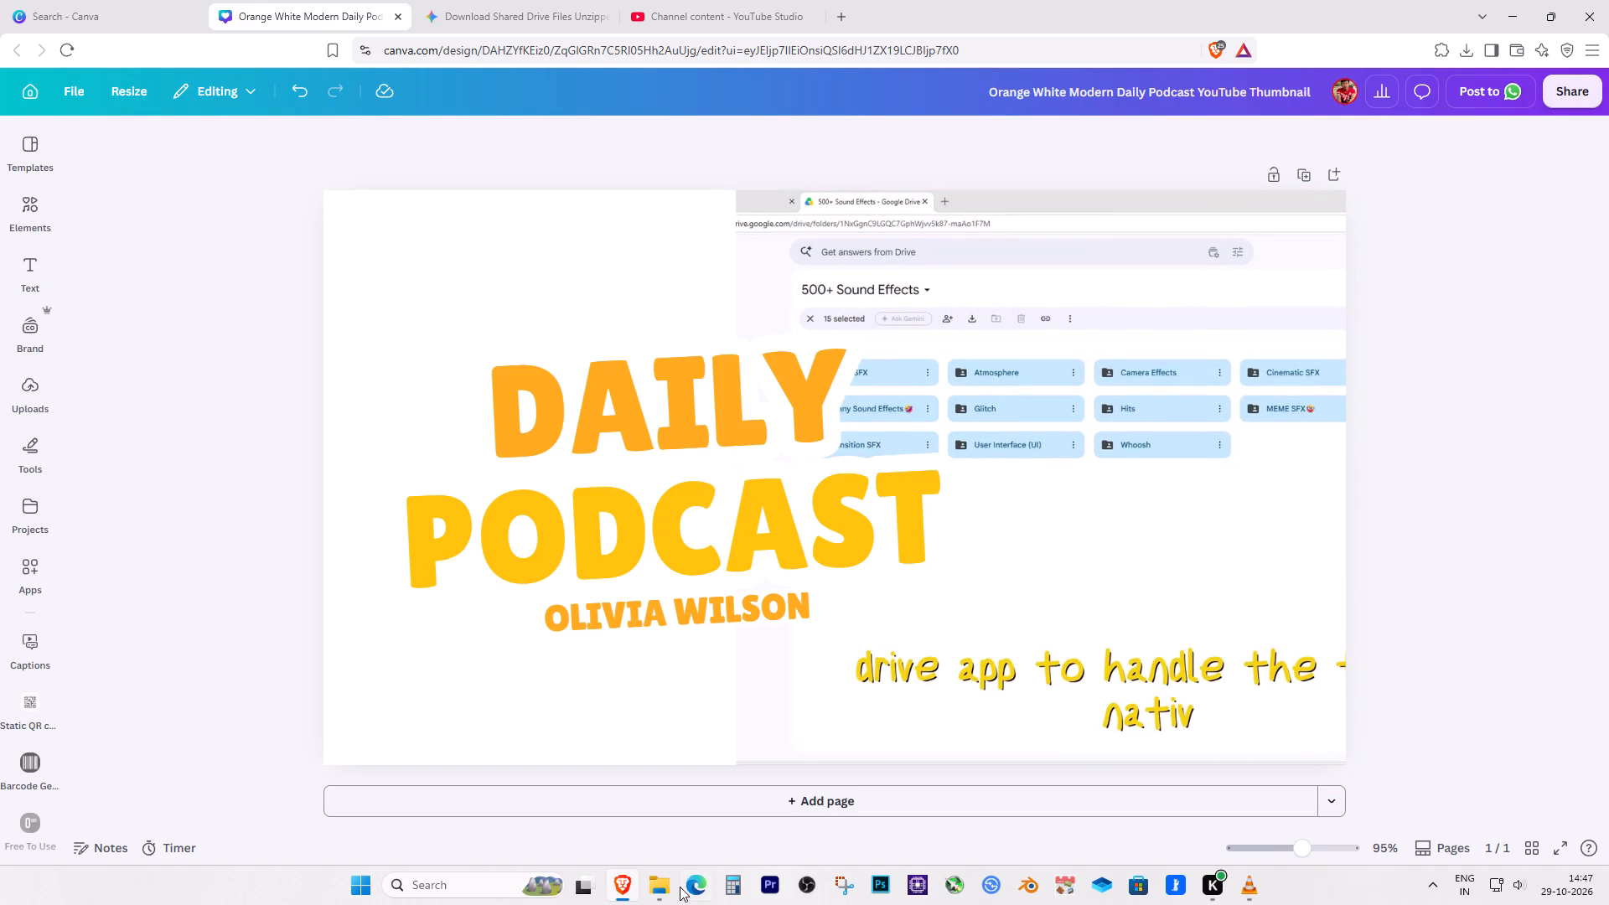
left_click(680, 890)
left_click(660, 888)
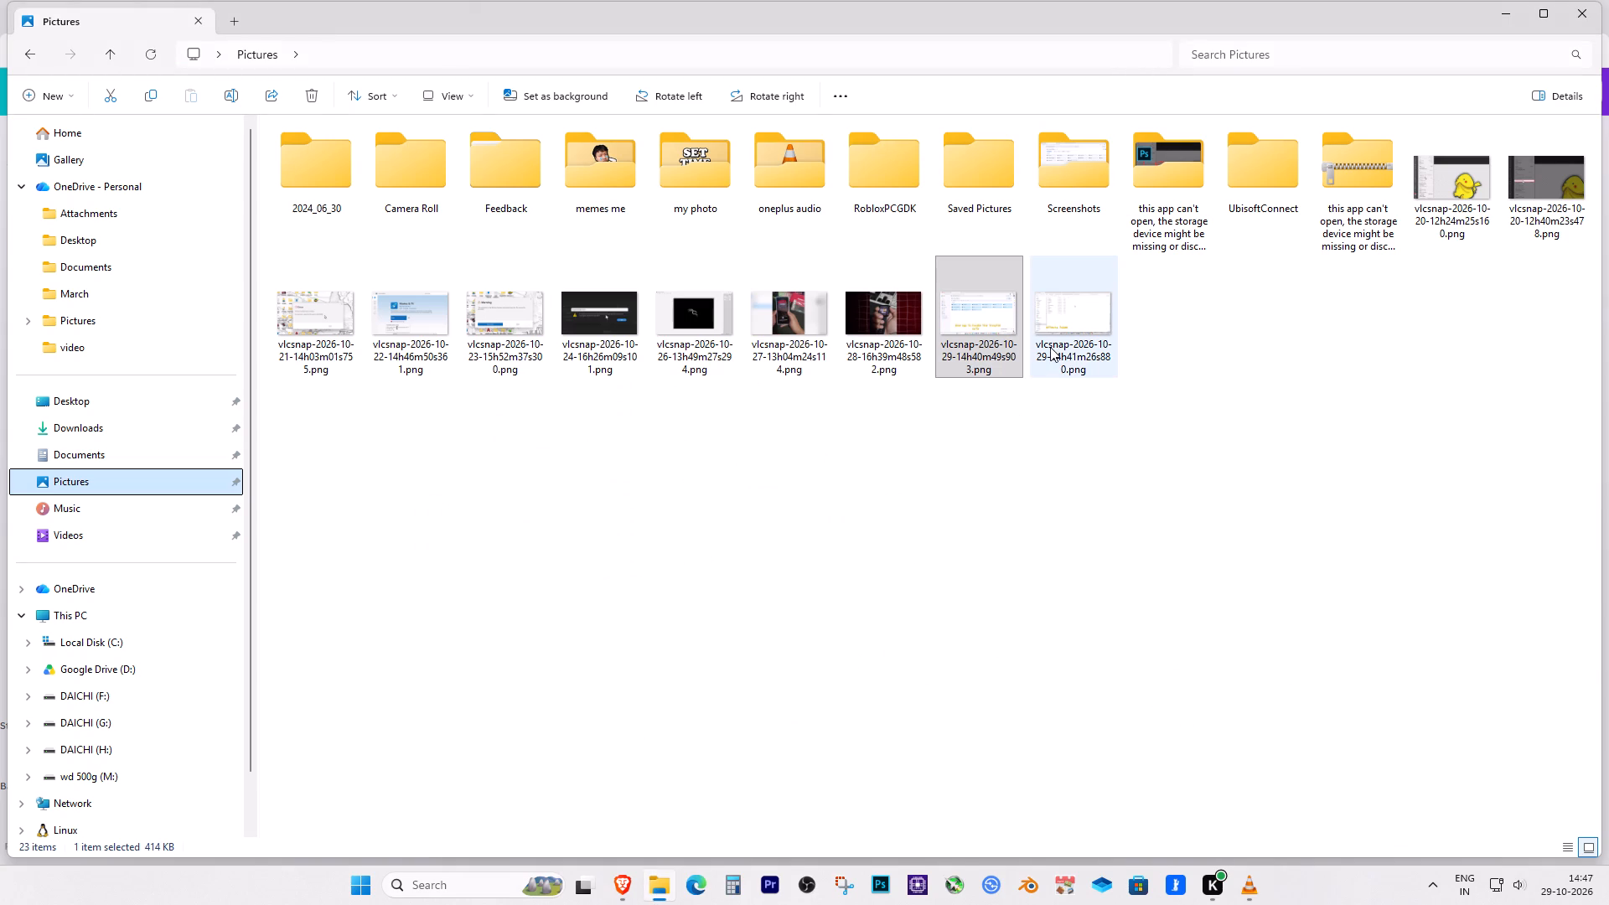
left_click_drag(1050, 347, 619, 877)
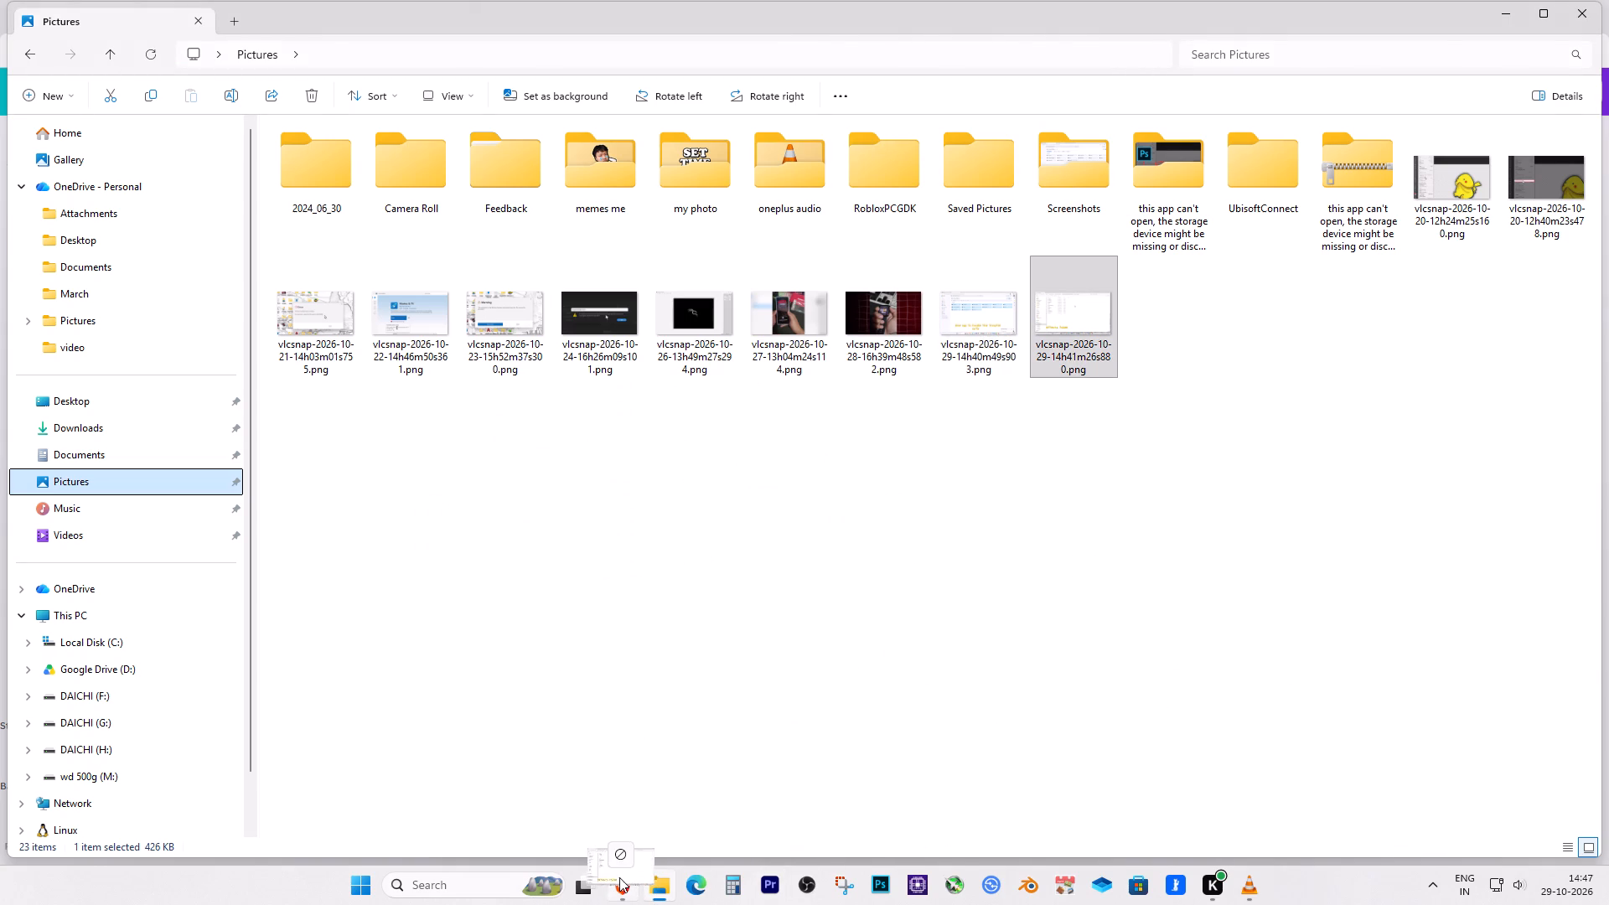
left_click_drag(619, 877, 537, 677)
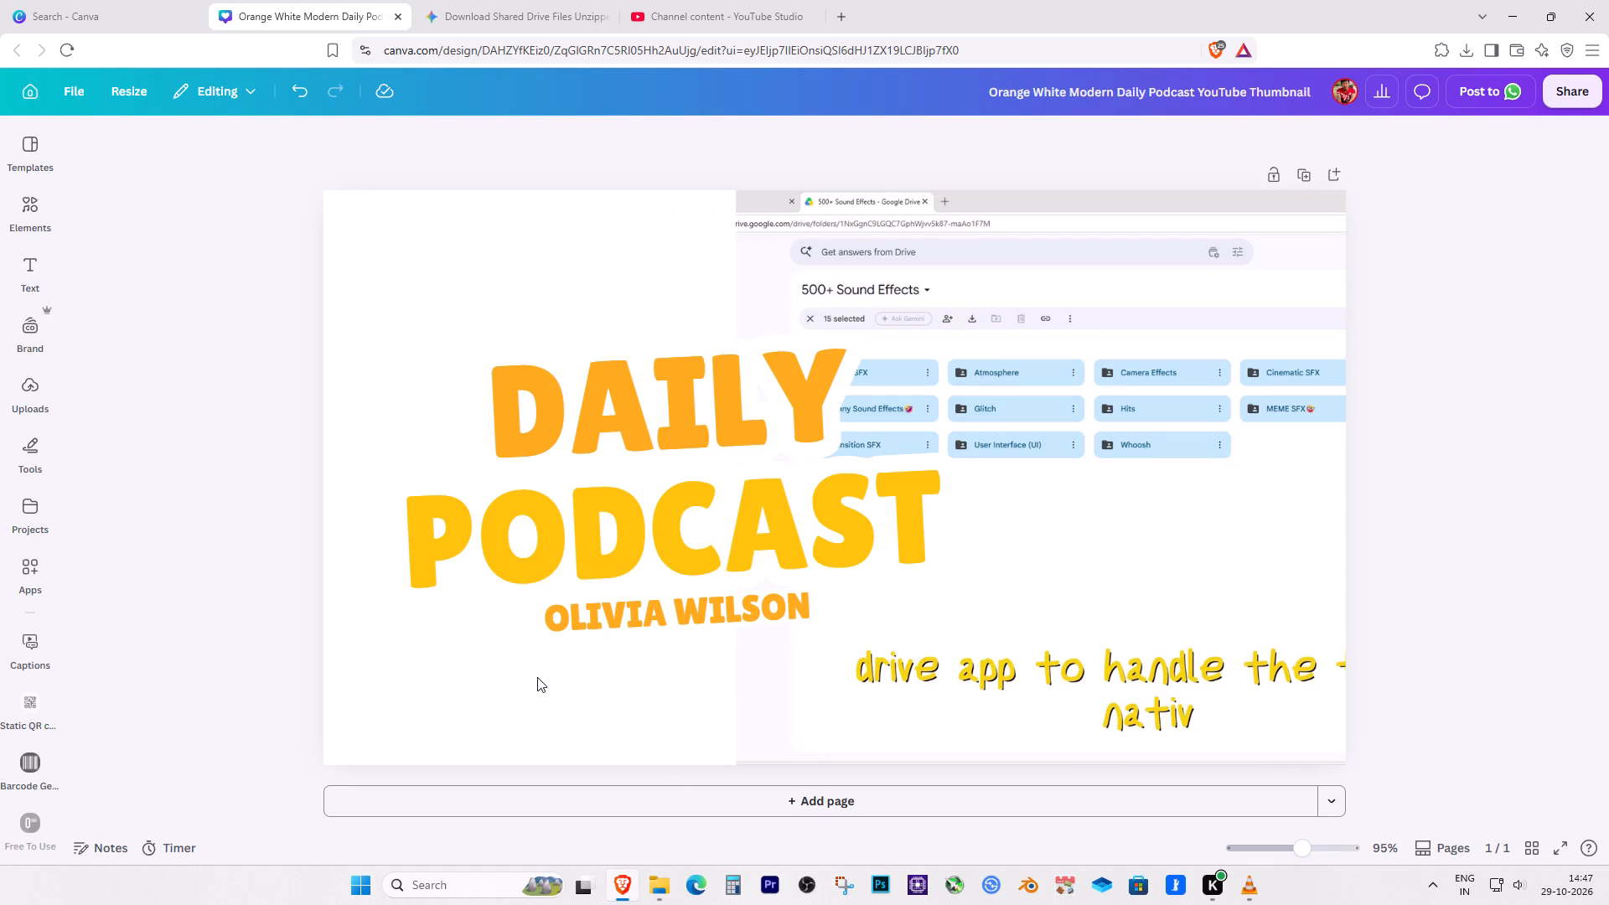
left_click_drag(1089, 516, 965, 447)
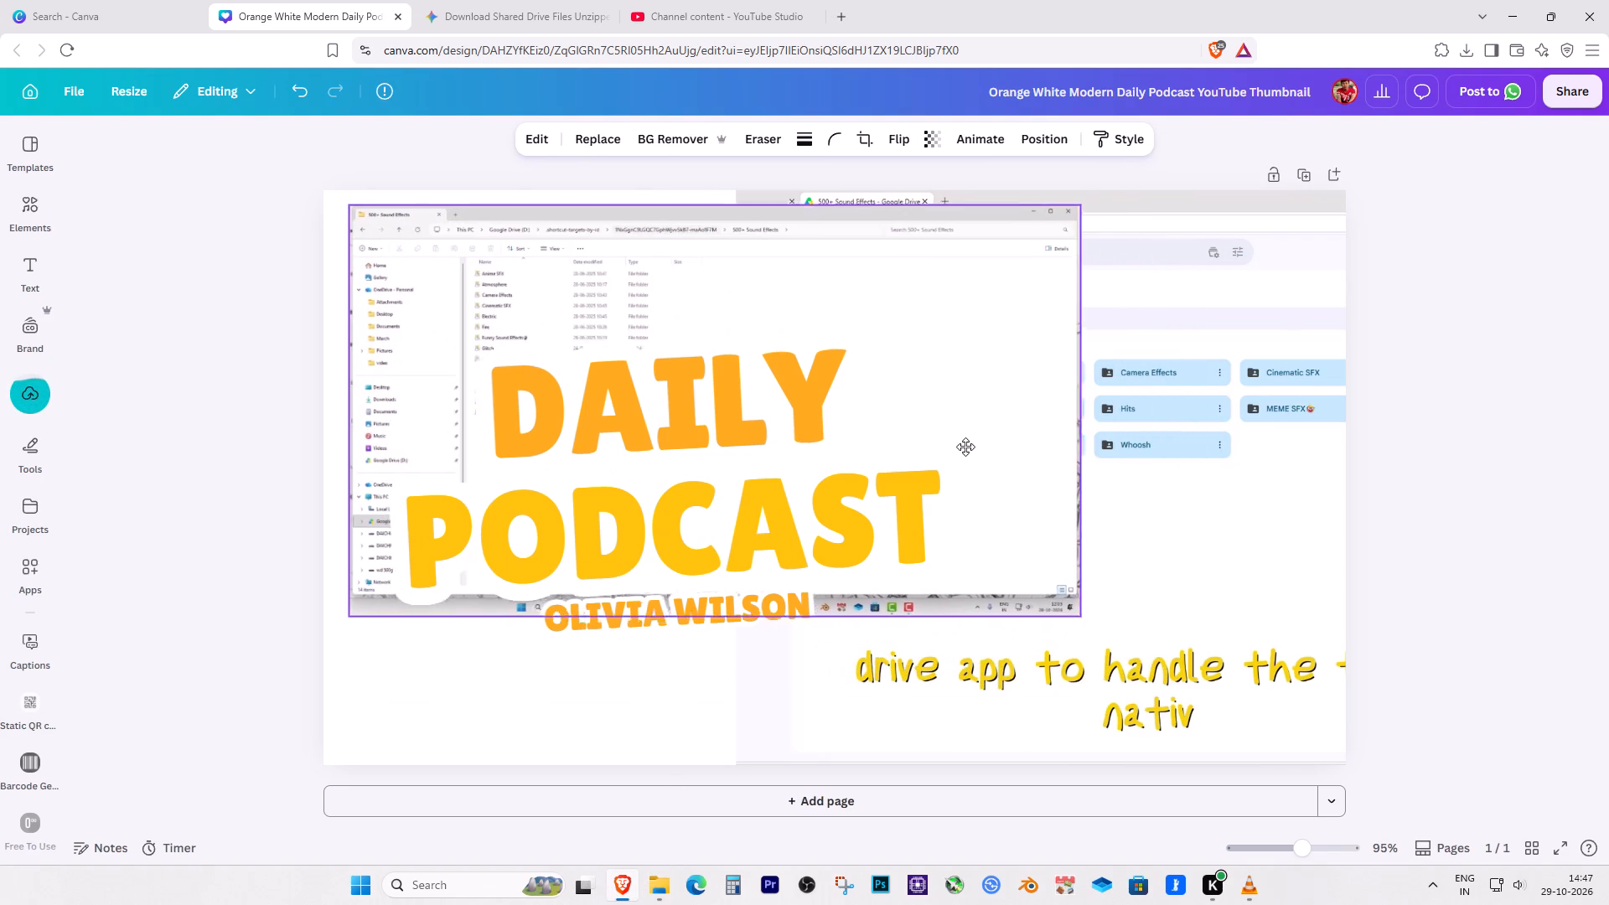
left_click_drag(965, 447, 943, 436)
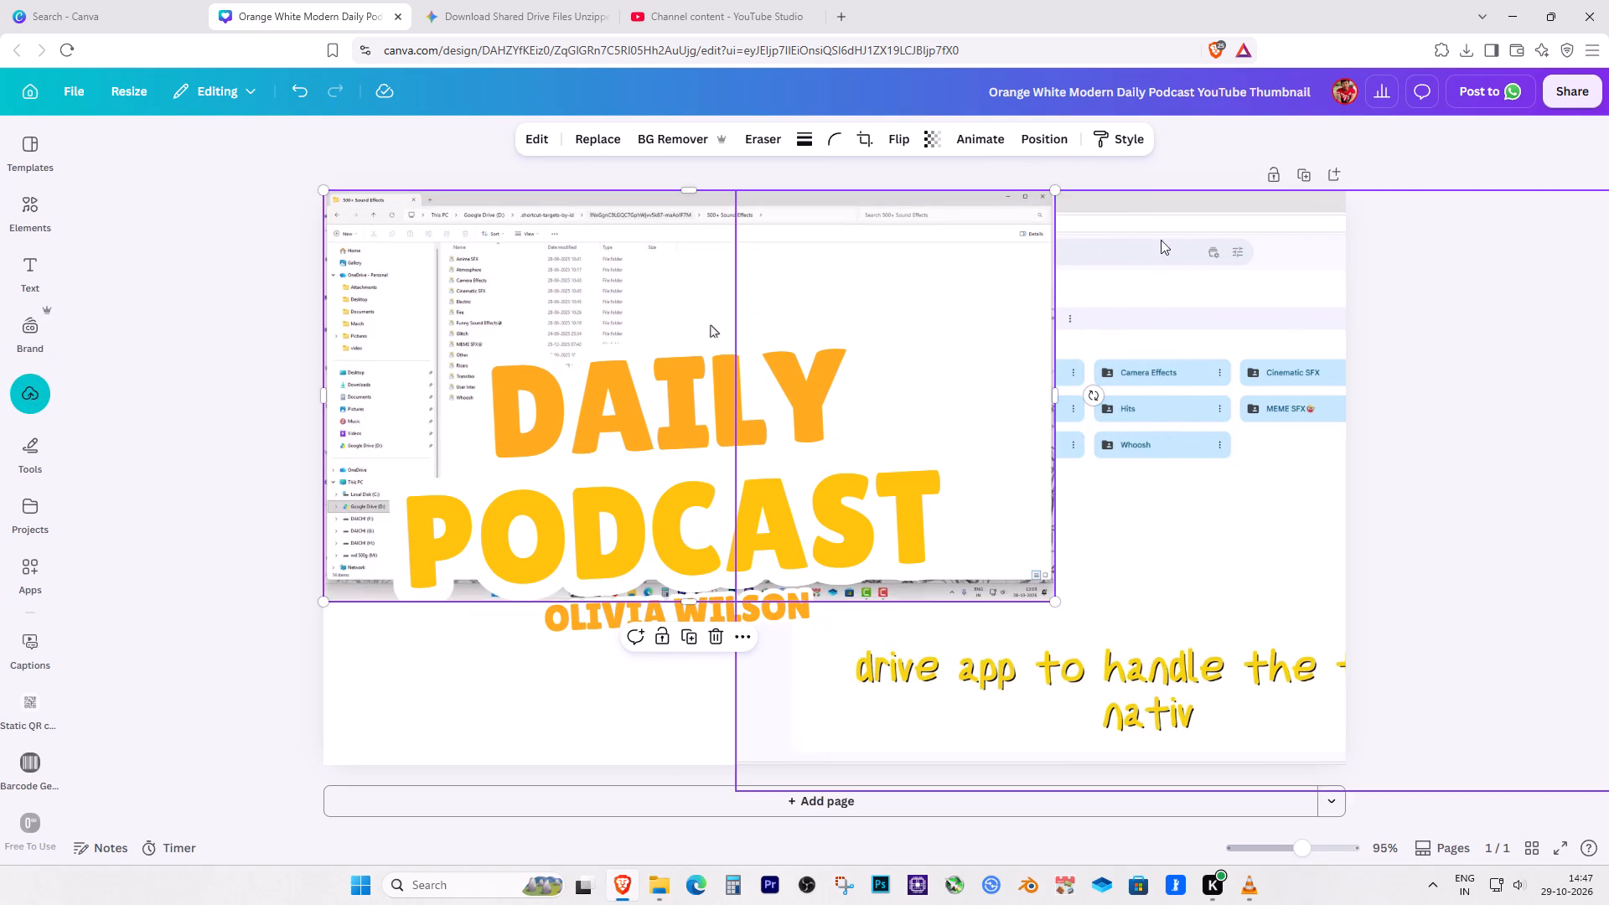
Send the folder-window screenshot to the back, behind the Drive screenshot and the heading text.
left_click(1035, 137)
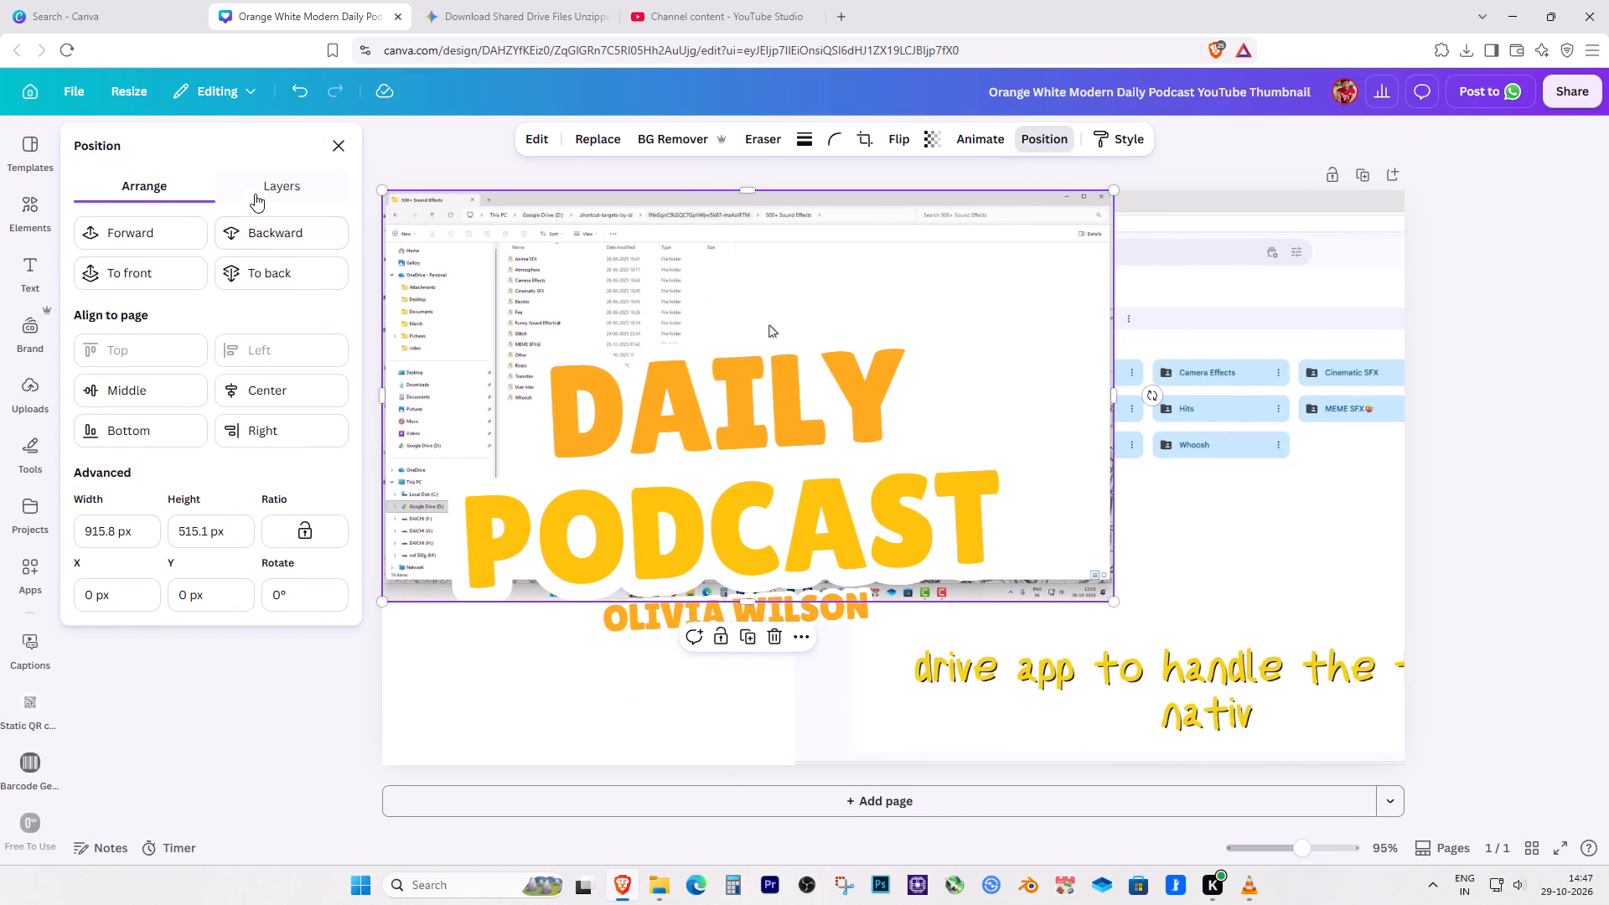
left_click(269, 270)
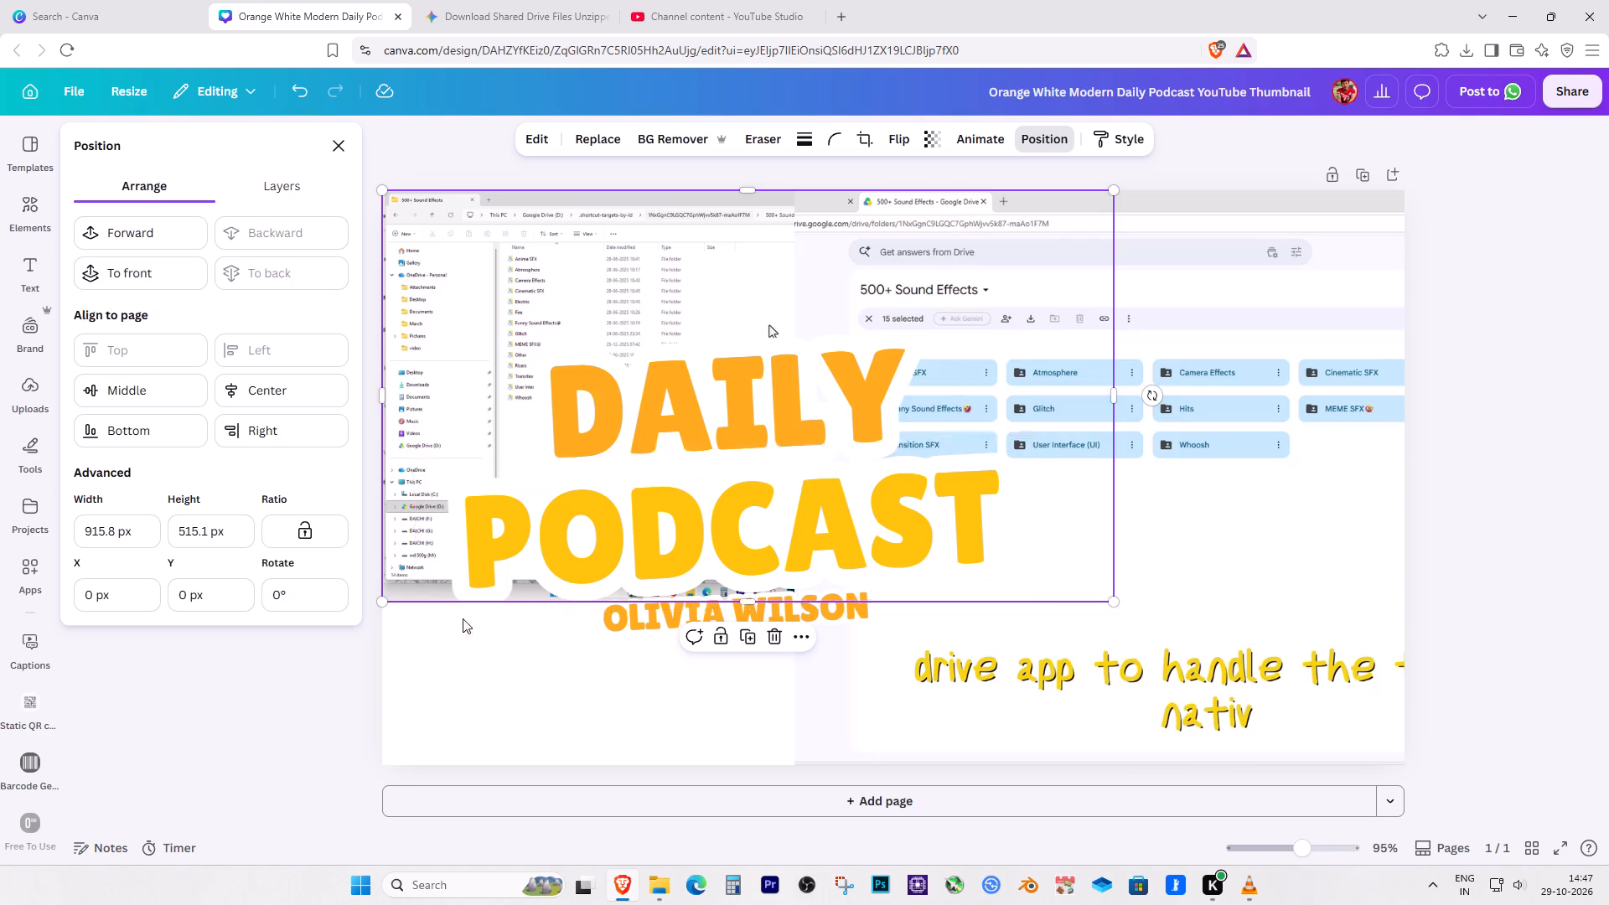
Enlarge the folder-window screenshot to about 1,175 px wide and the full 720 px page height, aligned with the page's top-left corner.
left_click_drag(384, 605, 266, 824)
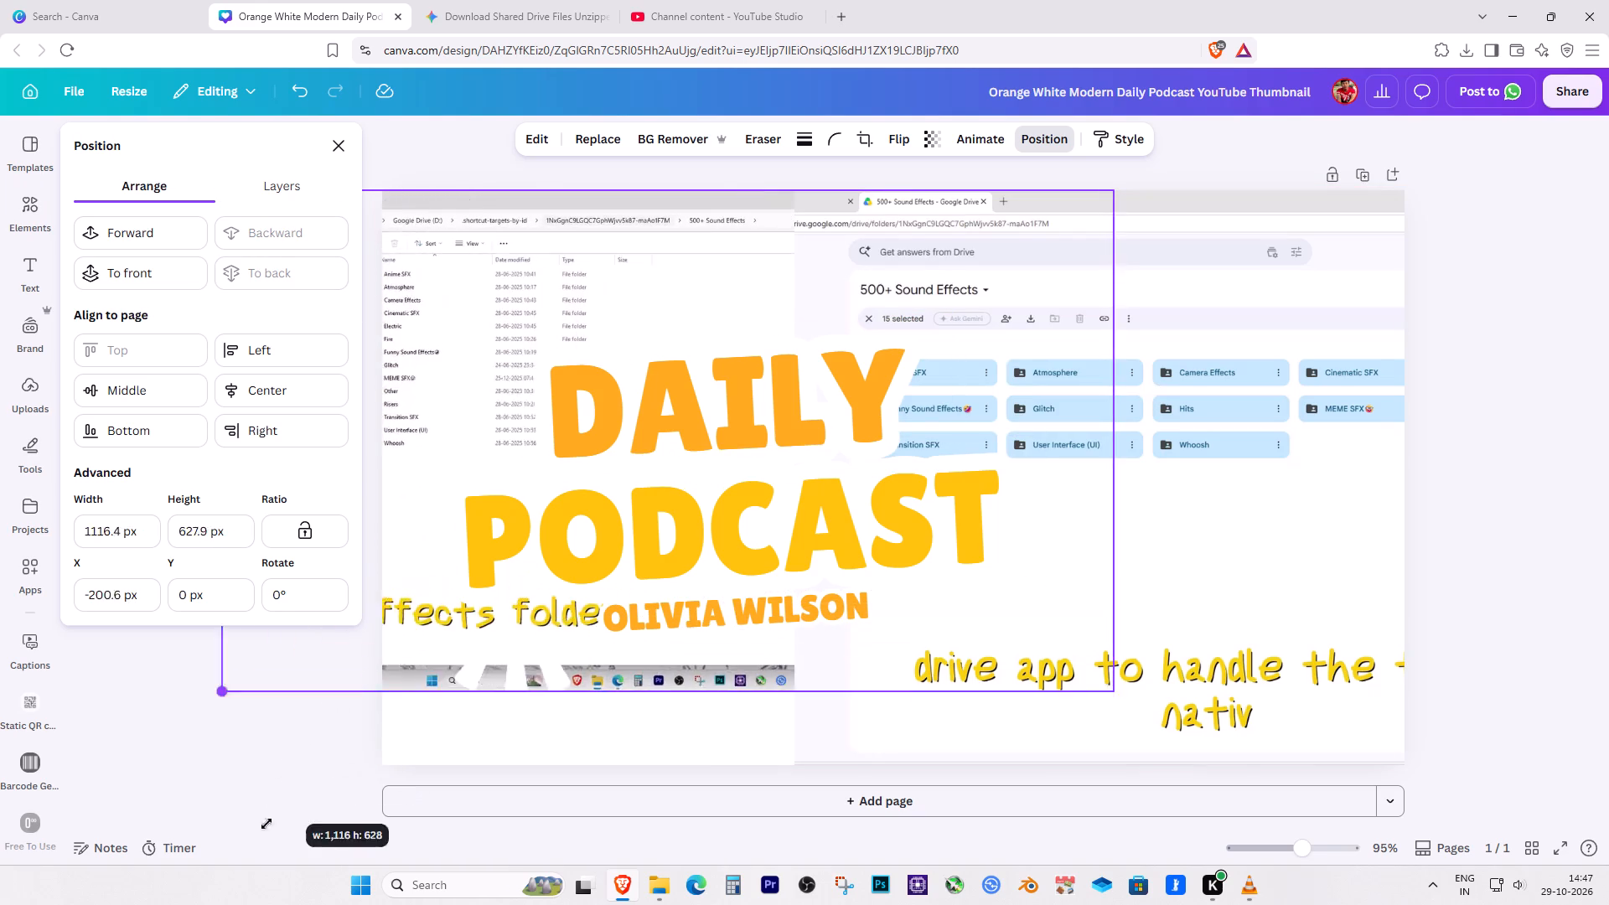
left_click_drag(266, 824, 247, 847)
left_click_drag(427, 668, 619, 684)
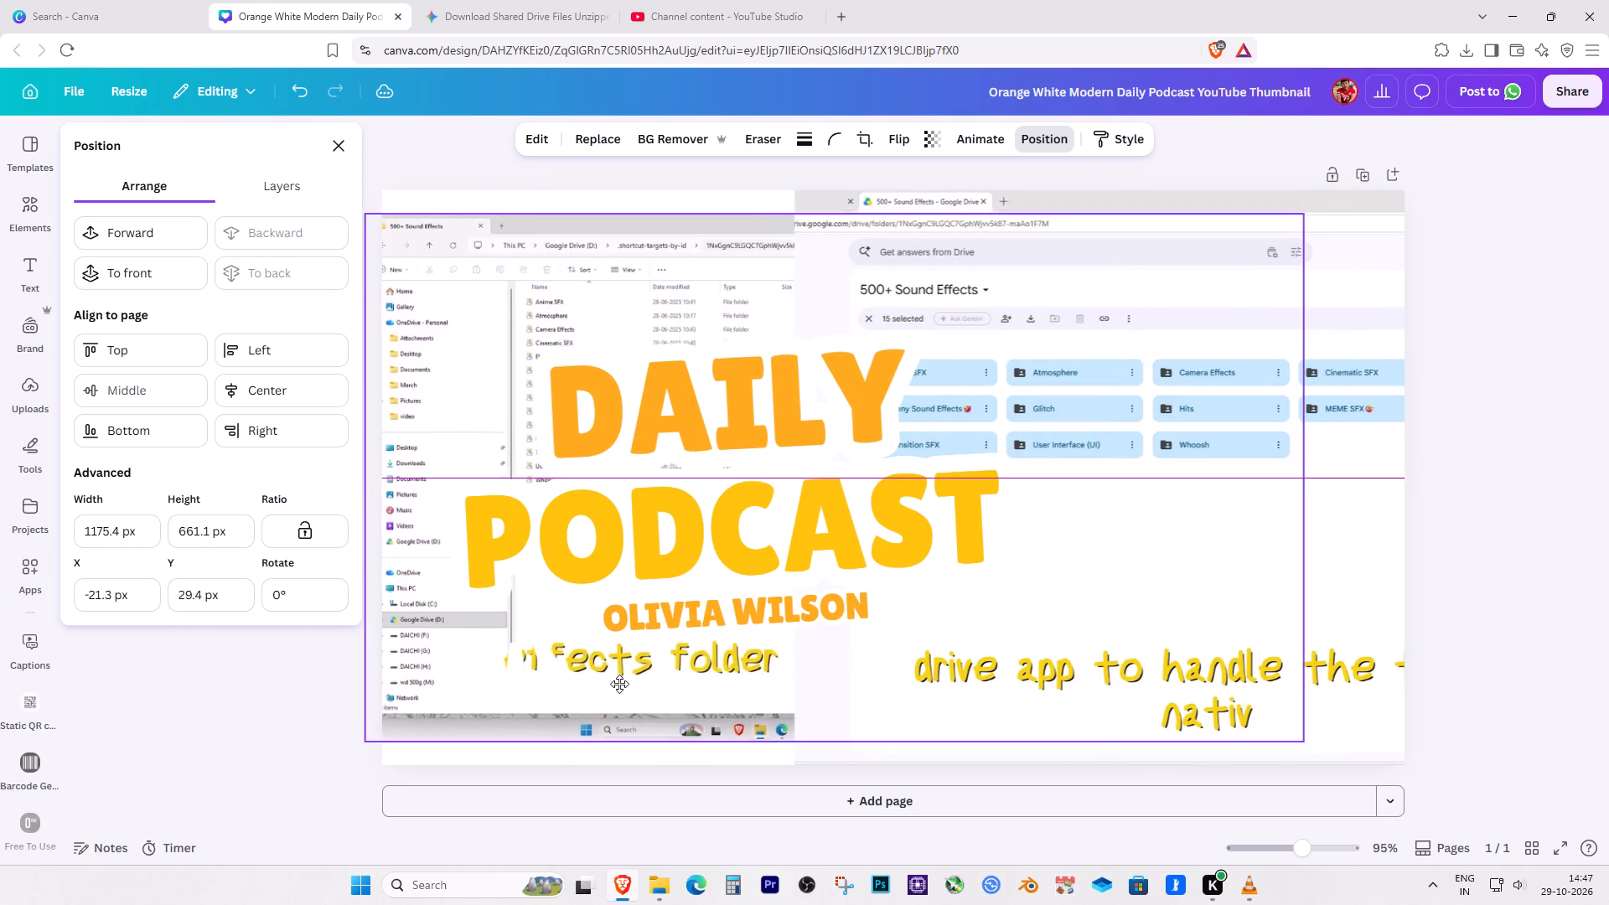
left_click_drag(619, 684, 625, 668)
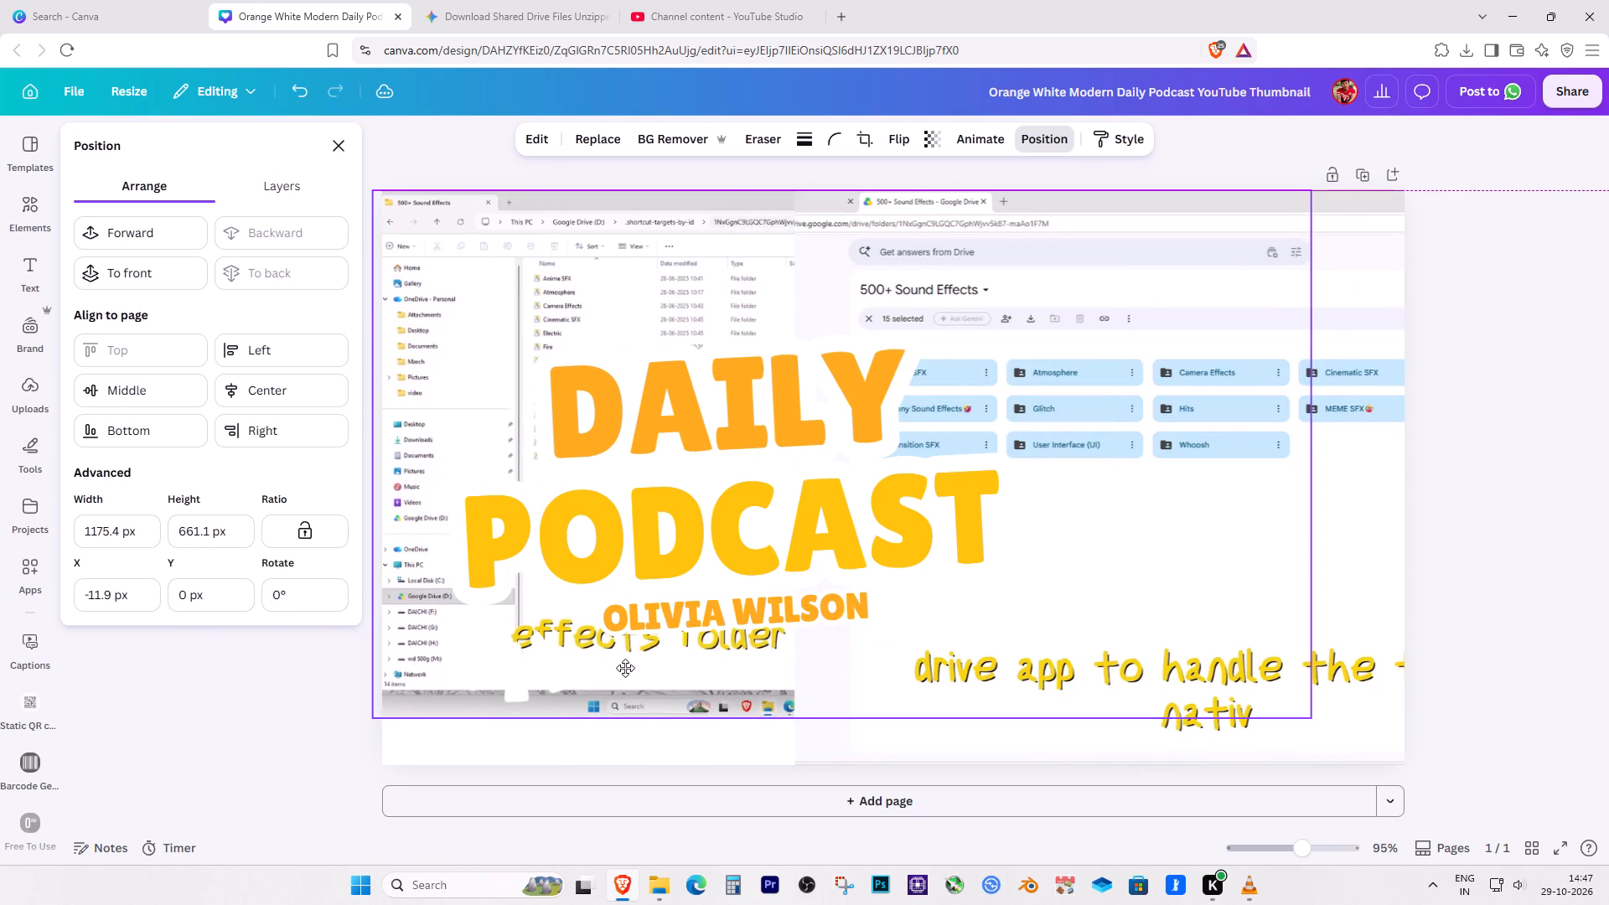
left_click_drag(625, 668, 628, 670)
left_click_drag(843, 719, 848, 738, "shift")
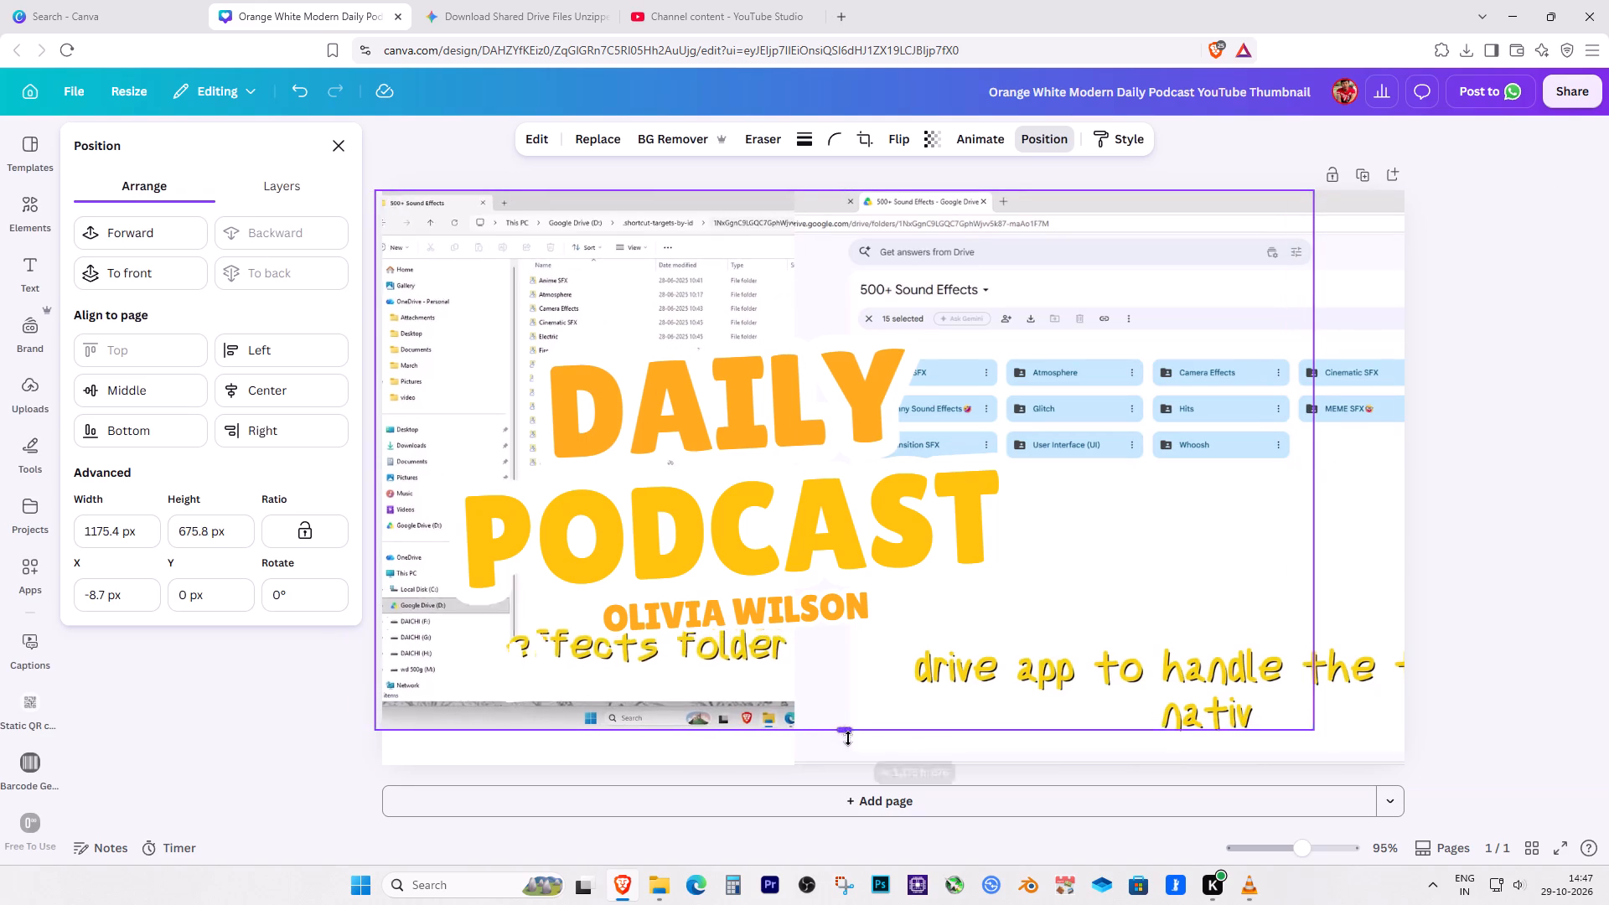
left_click_drag(848, 738, 841, 773, "shift")
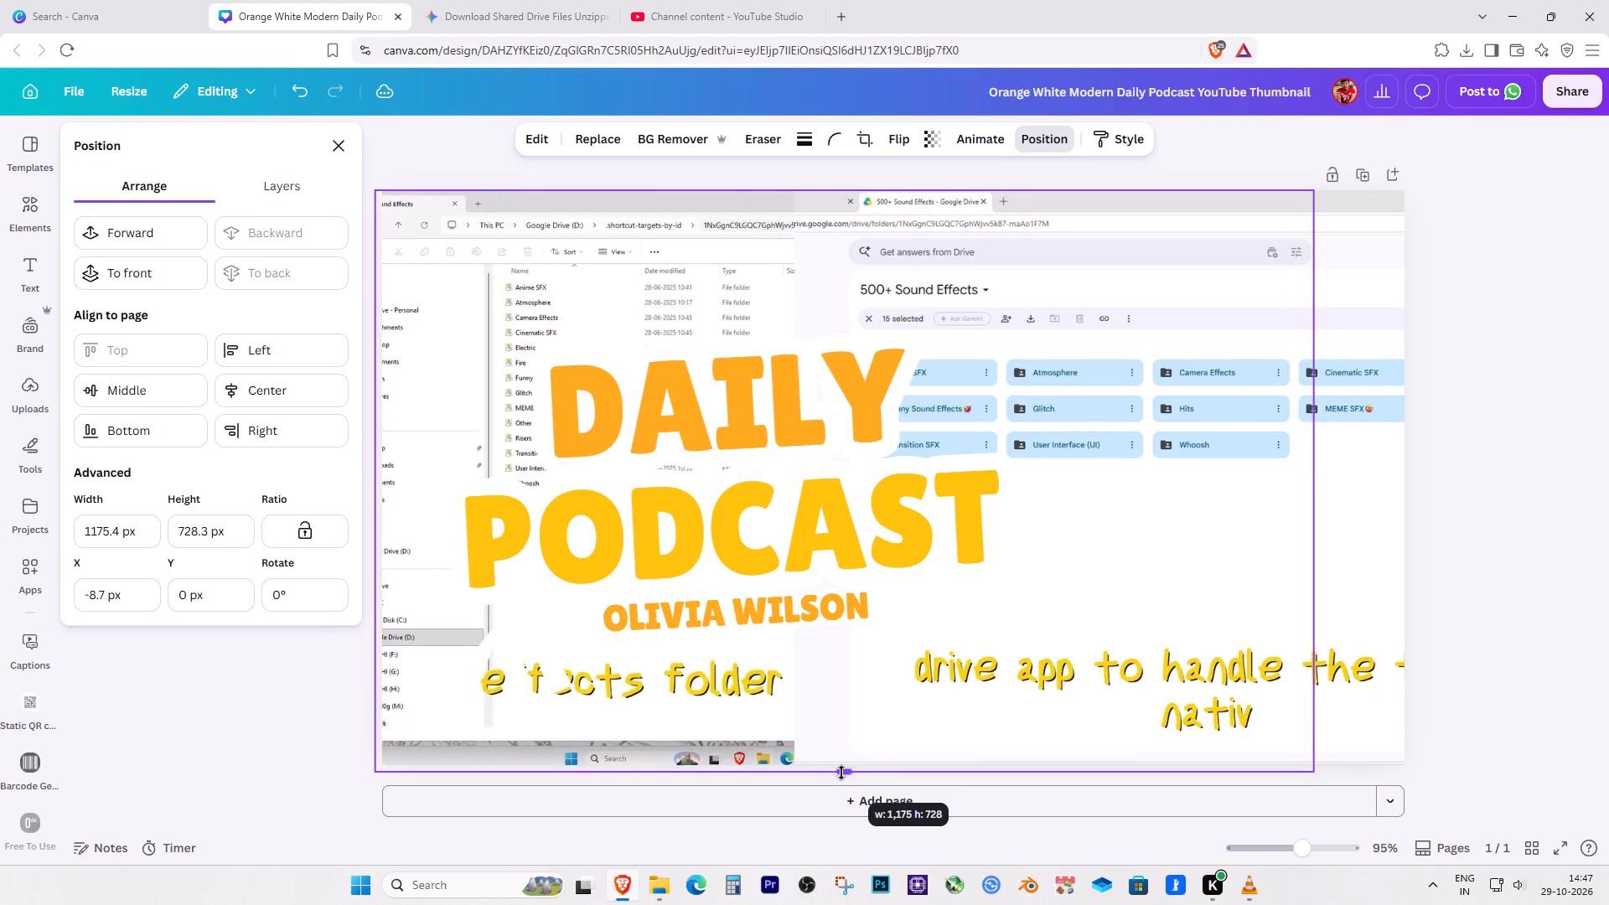
left_click_drag(841, 773, 841, 770, "shift")
left_click(694, 680)
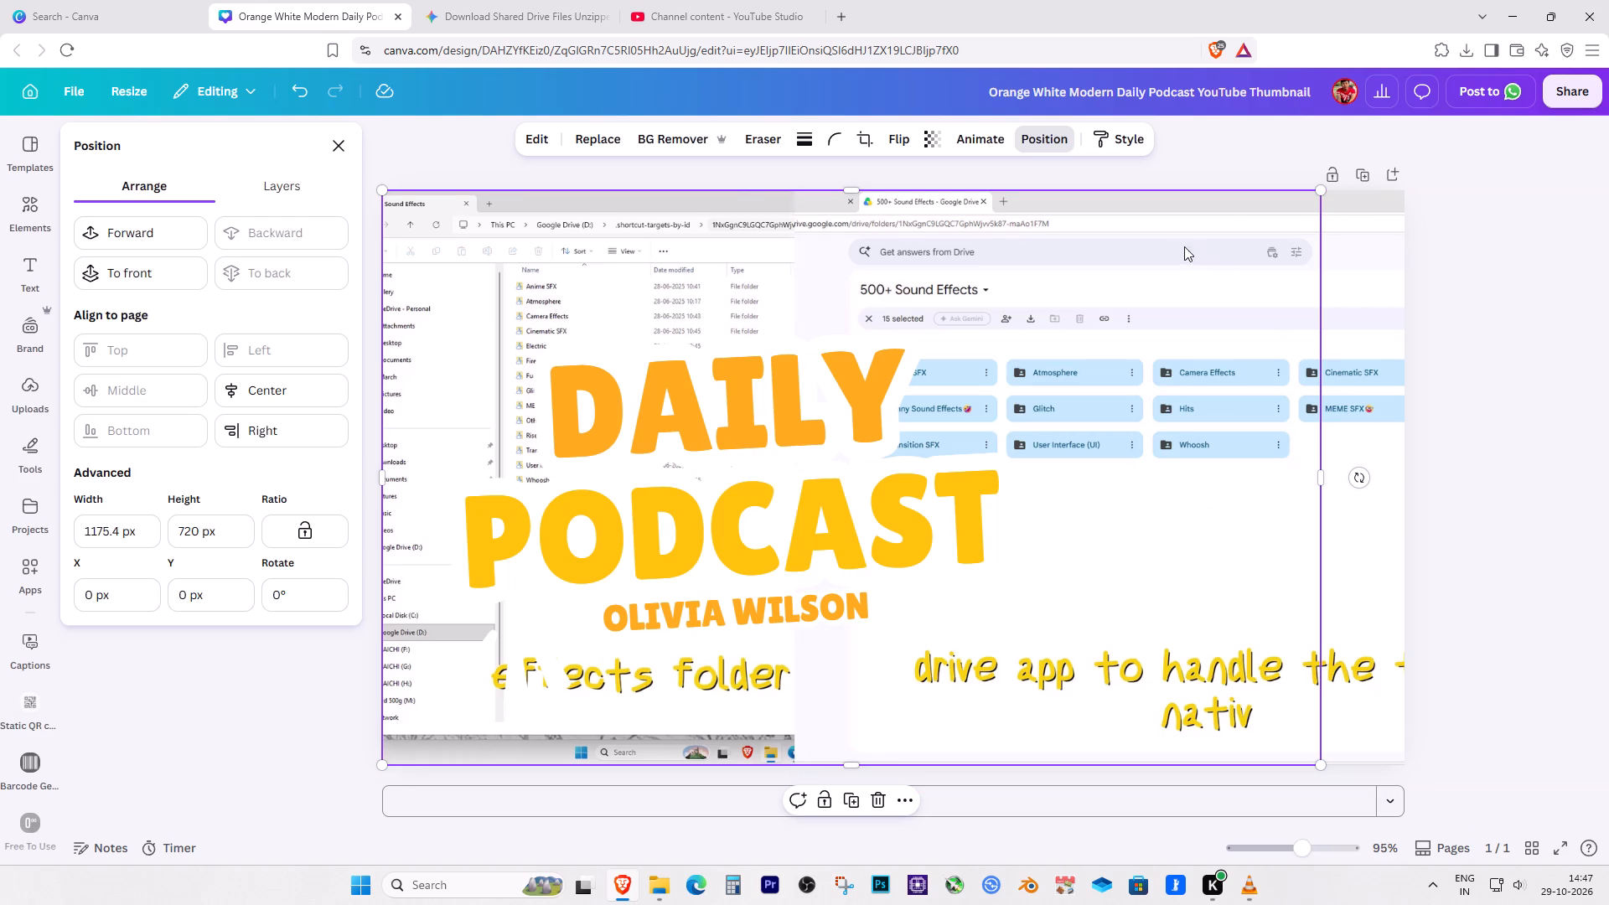
Add a Drop shadow to the Drive screenshot and set the shadow's angle to 25.
left_click(1160, 269)
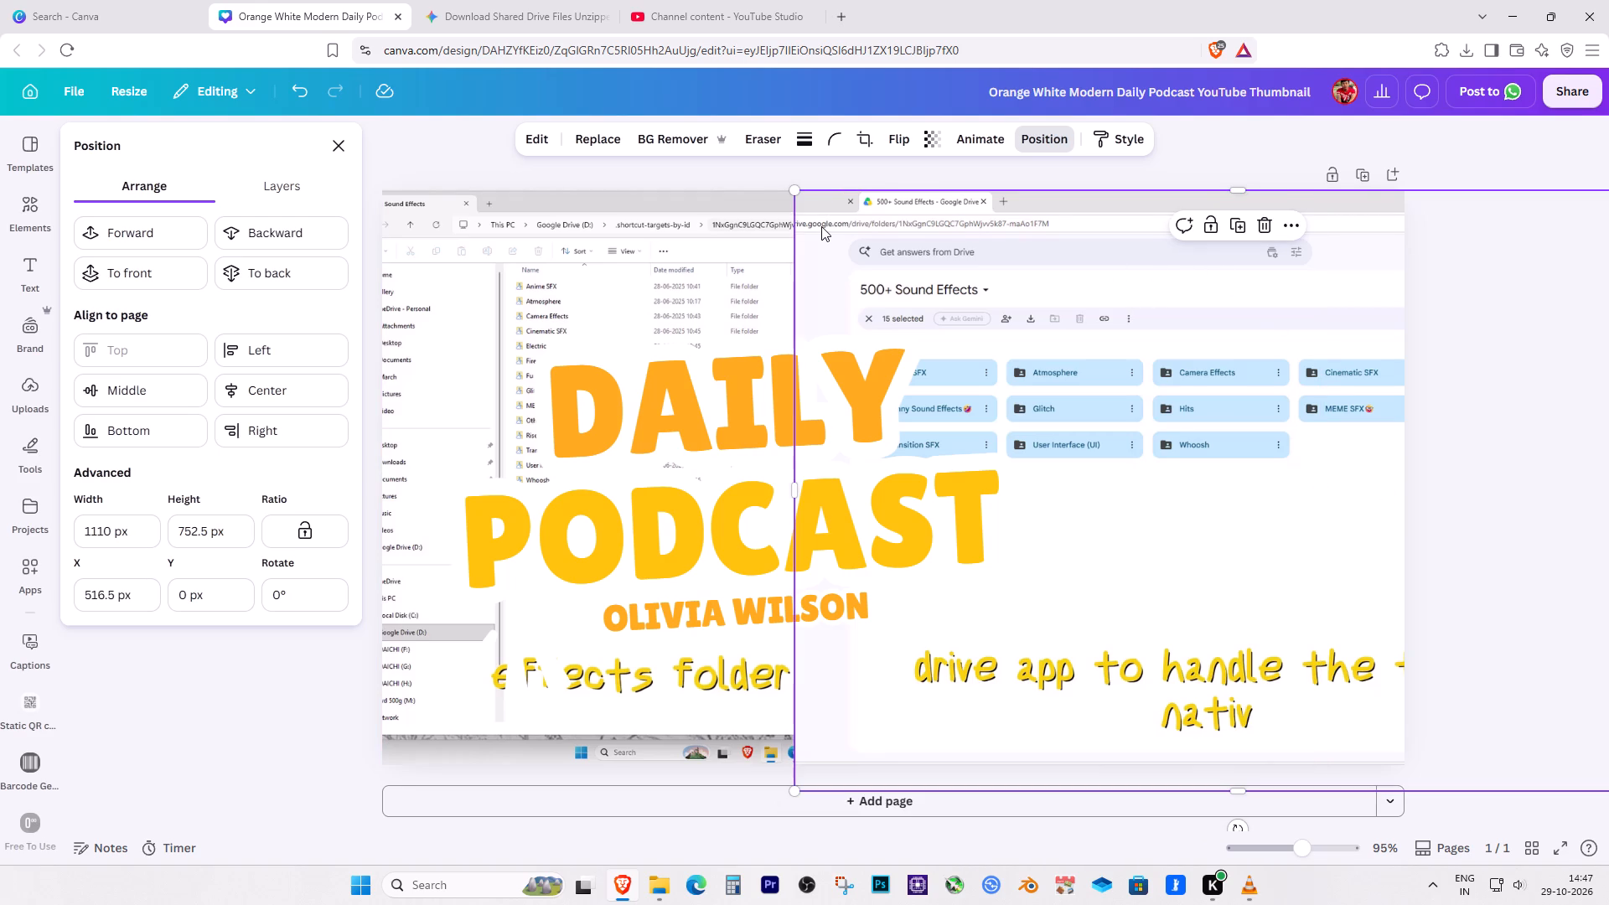
left_click(982, 139)
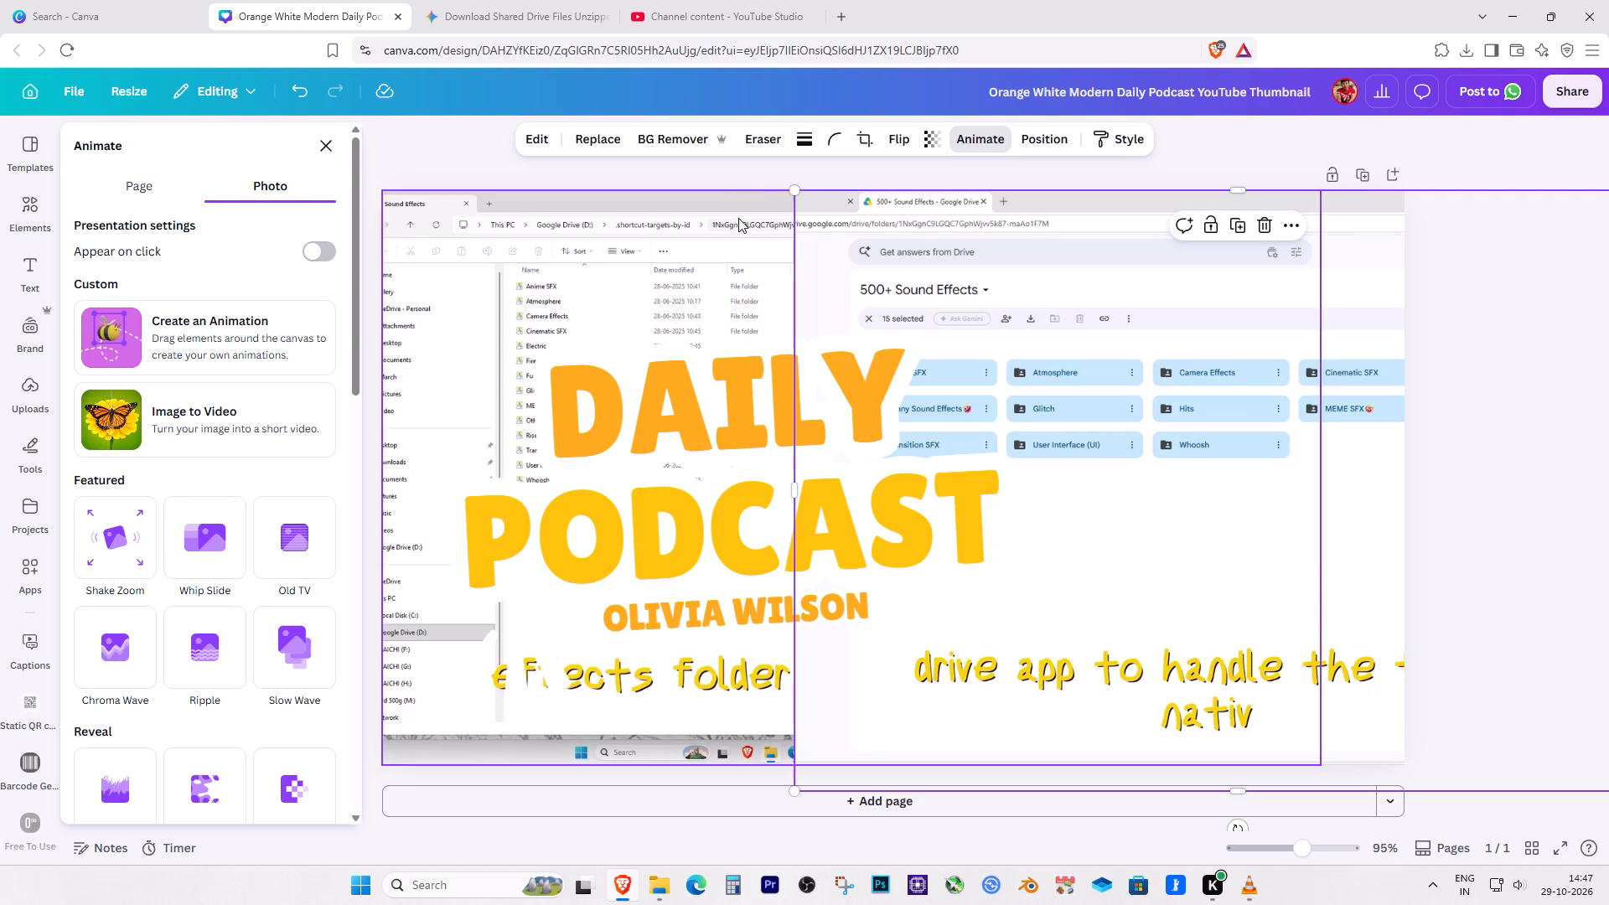
left_click(535, 139)
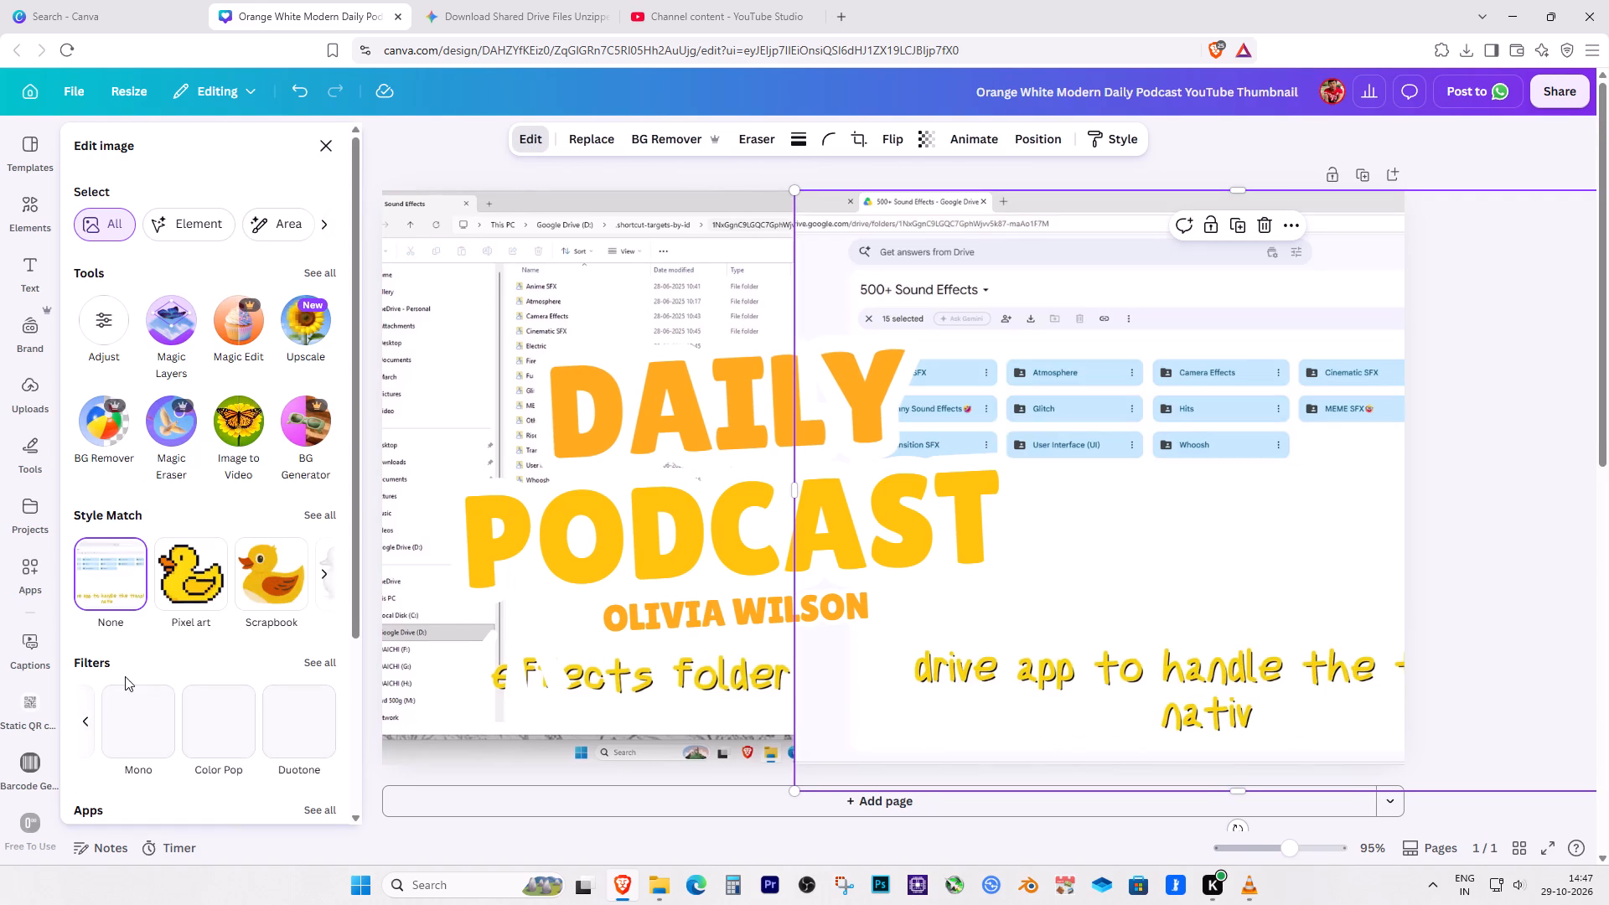
scroll(124, 676, "down", 6)
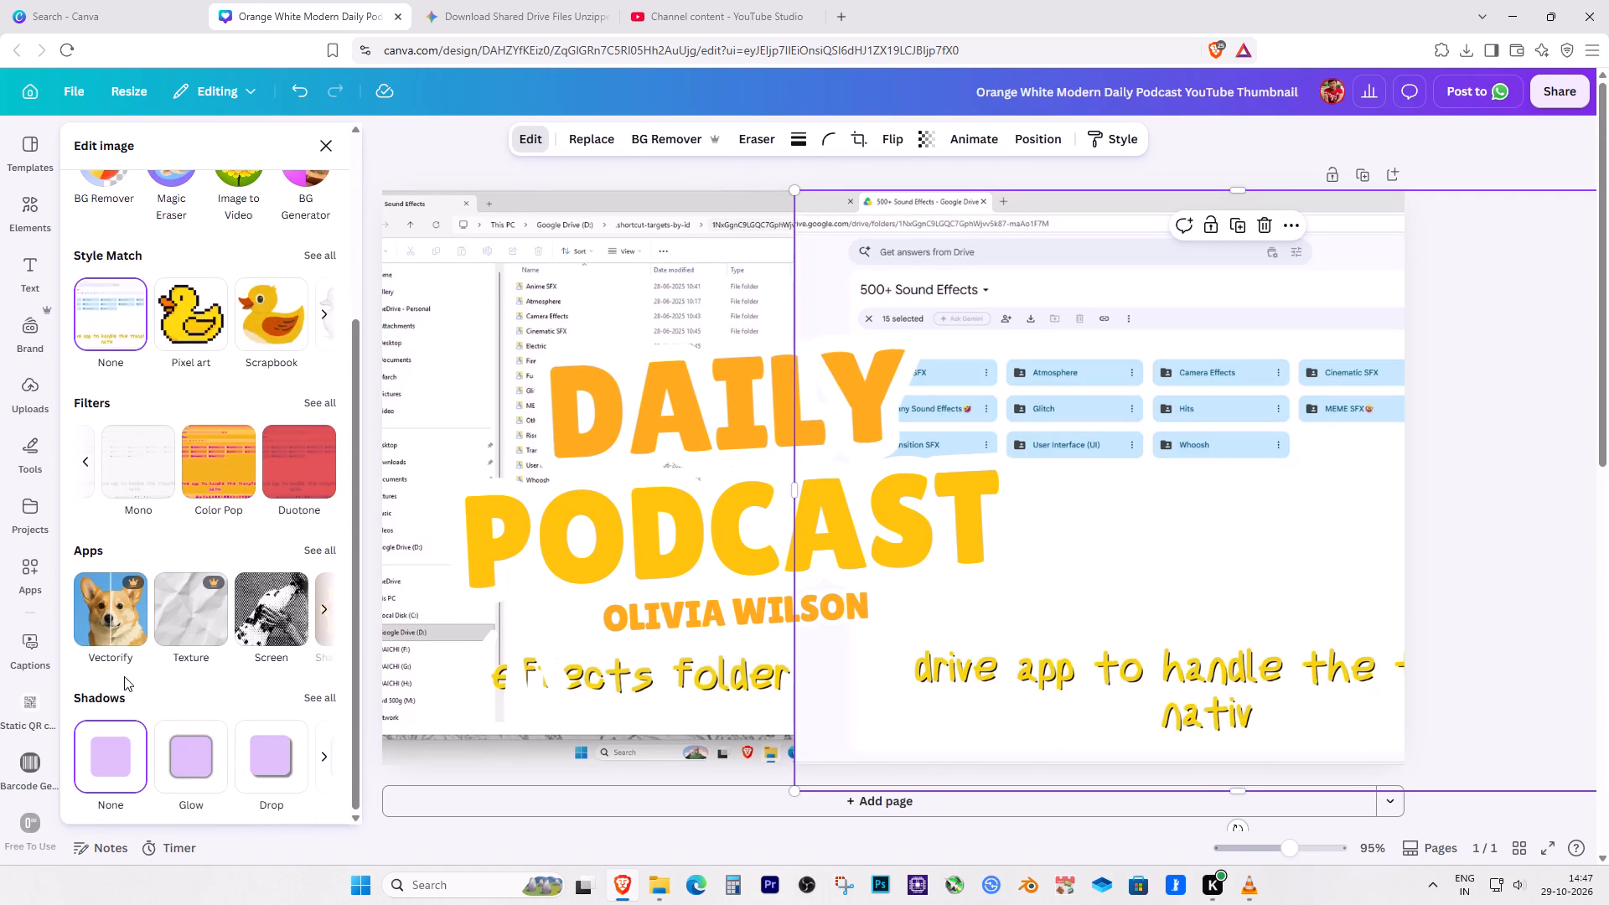
left_click(264, 760)
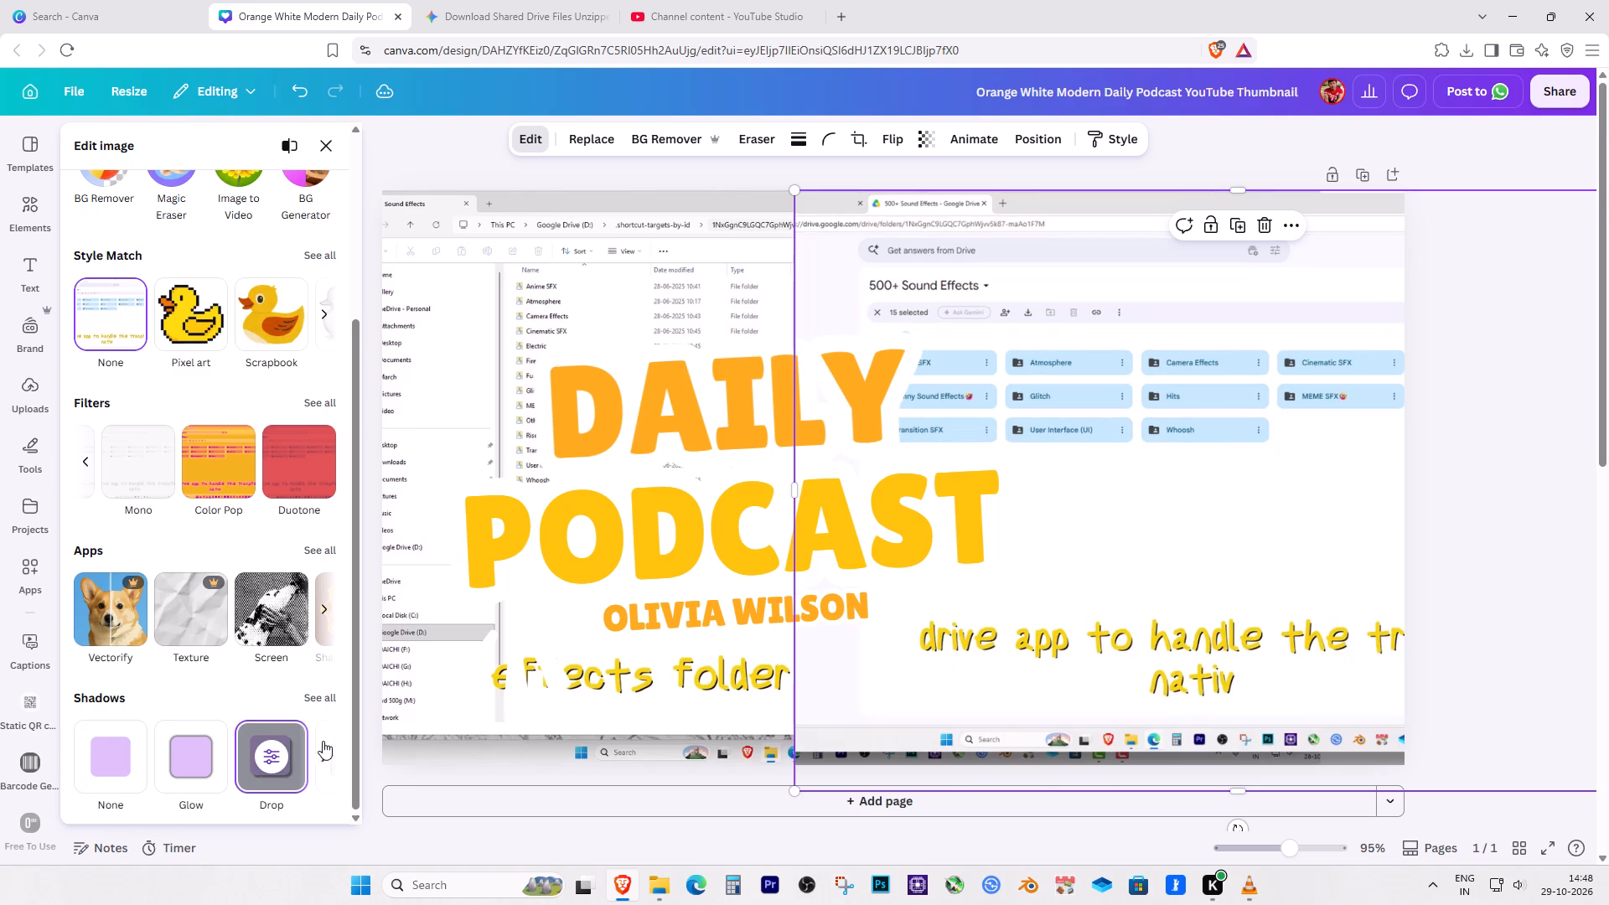
left_click(620, 838)
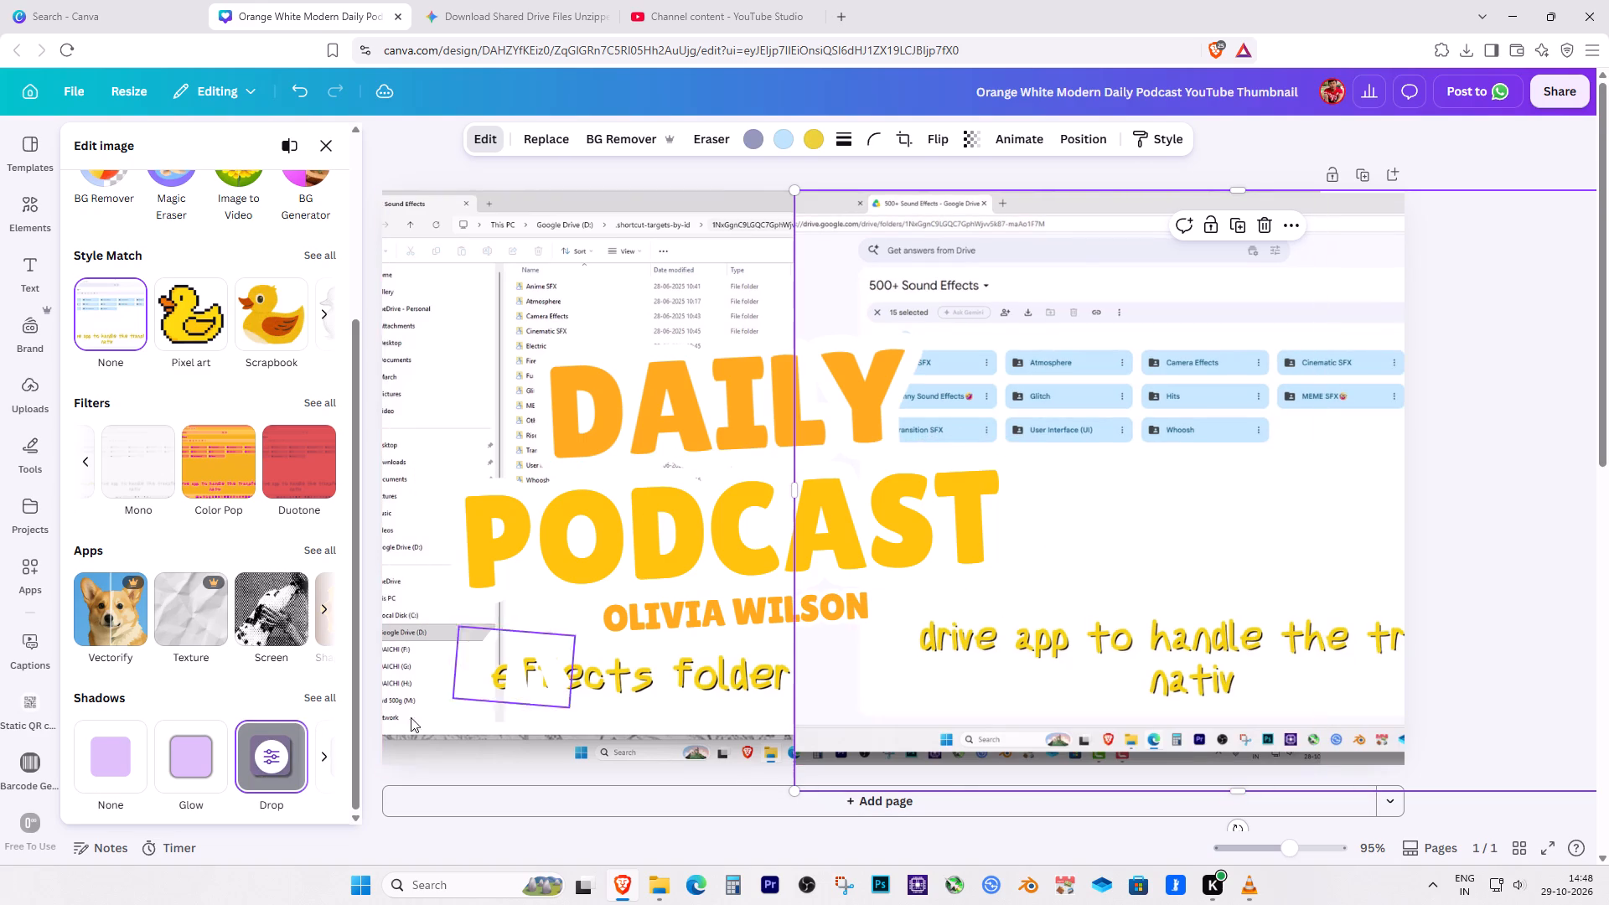
left_click(277, 757)
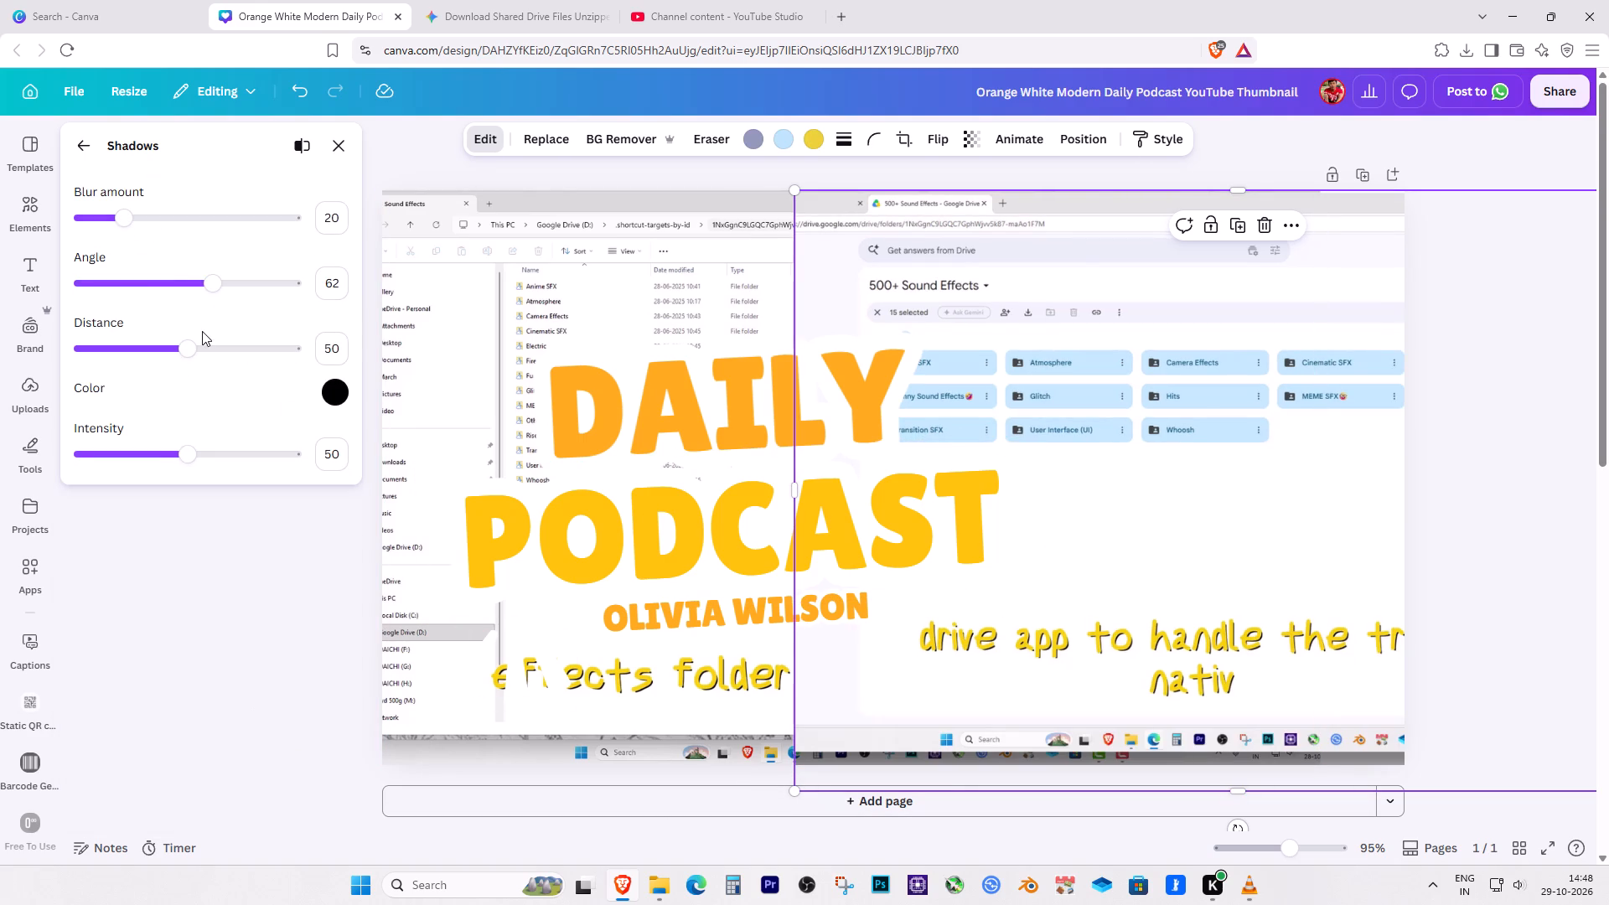
left_click_drag(215, 287, 278, 292)
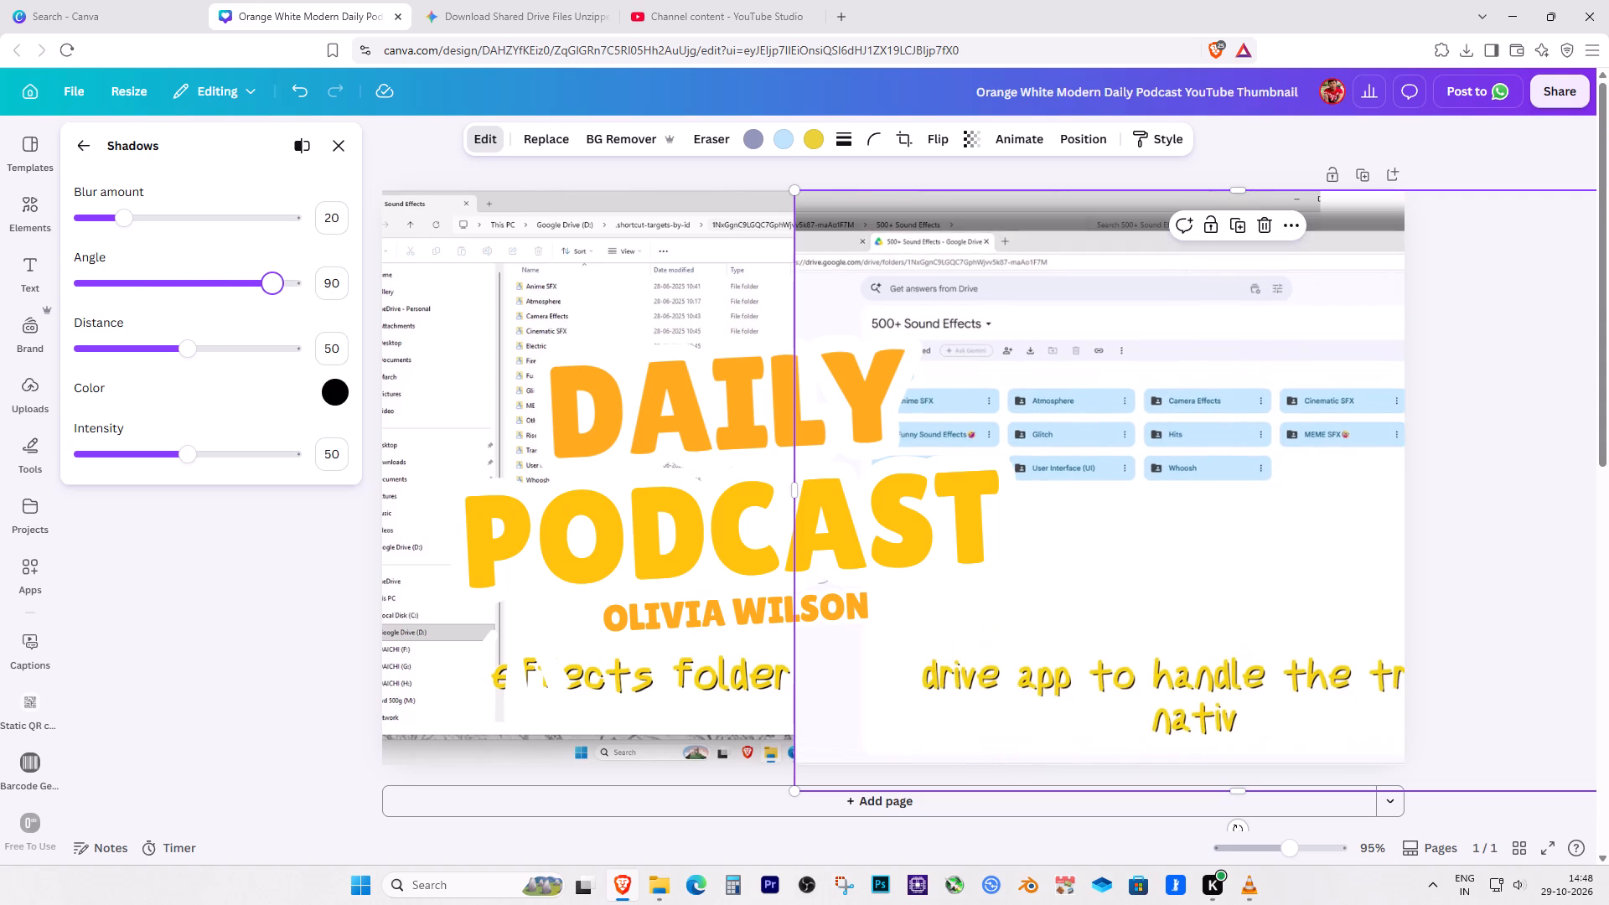
left_click_drag(278, 292, 220, 272)
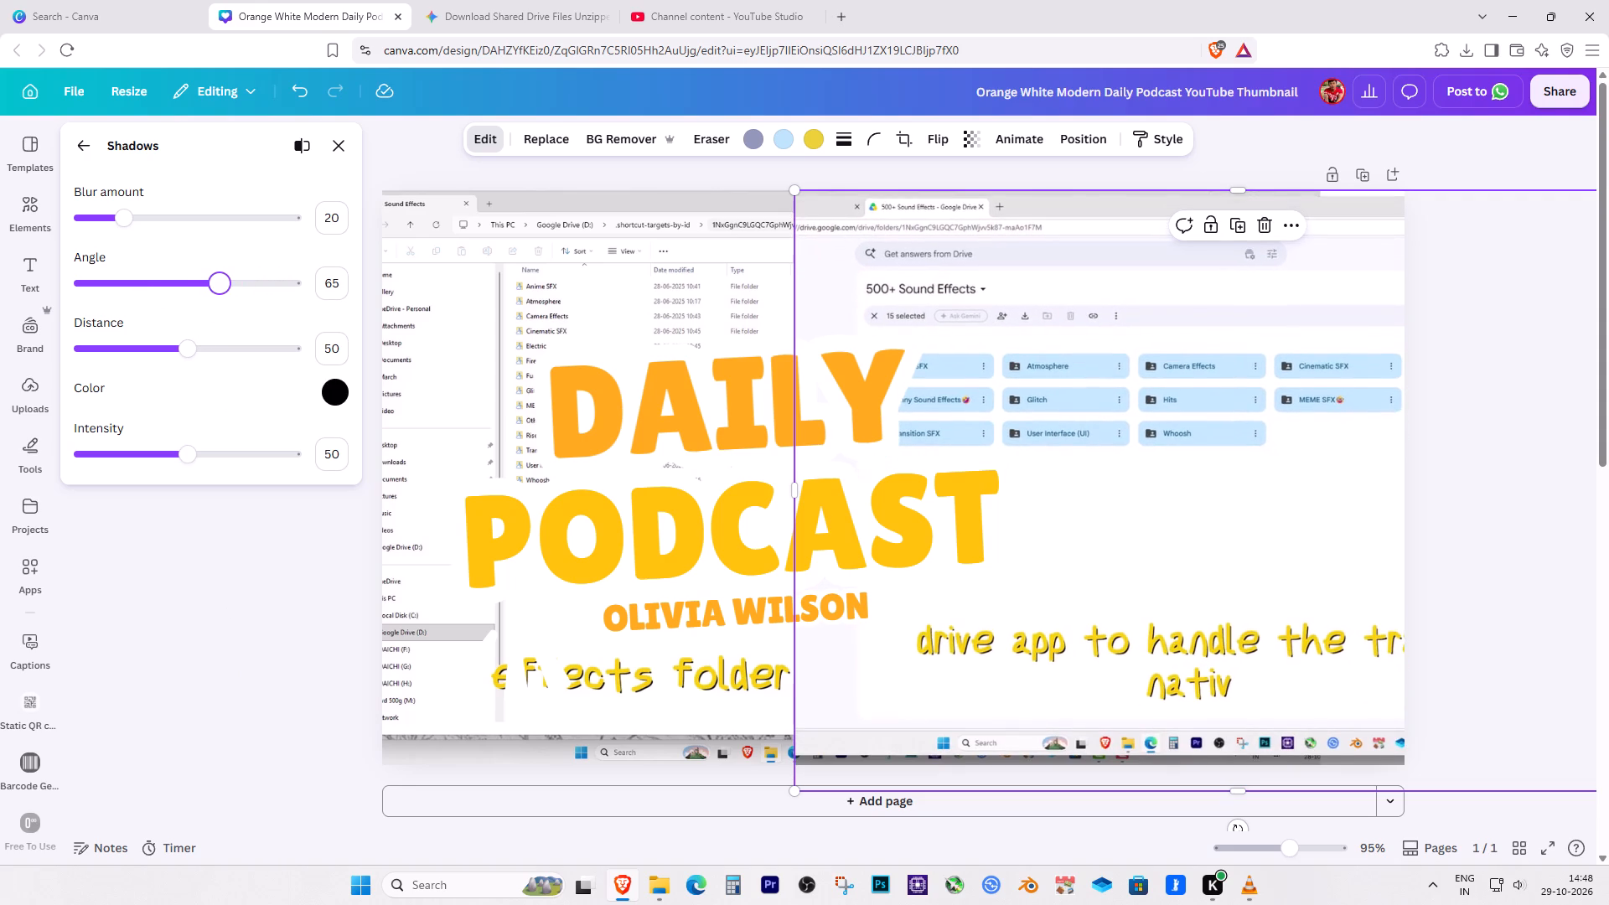
left_click_drag(220, 272, 228, 273)
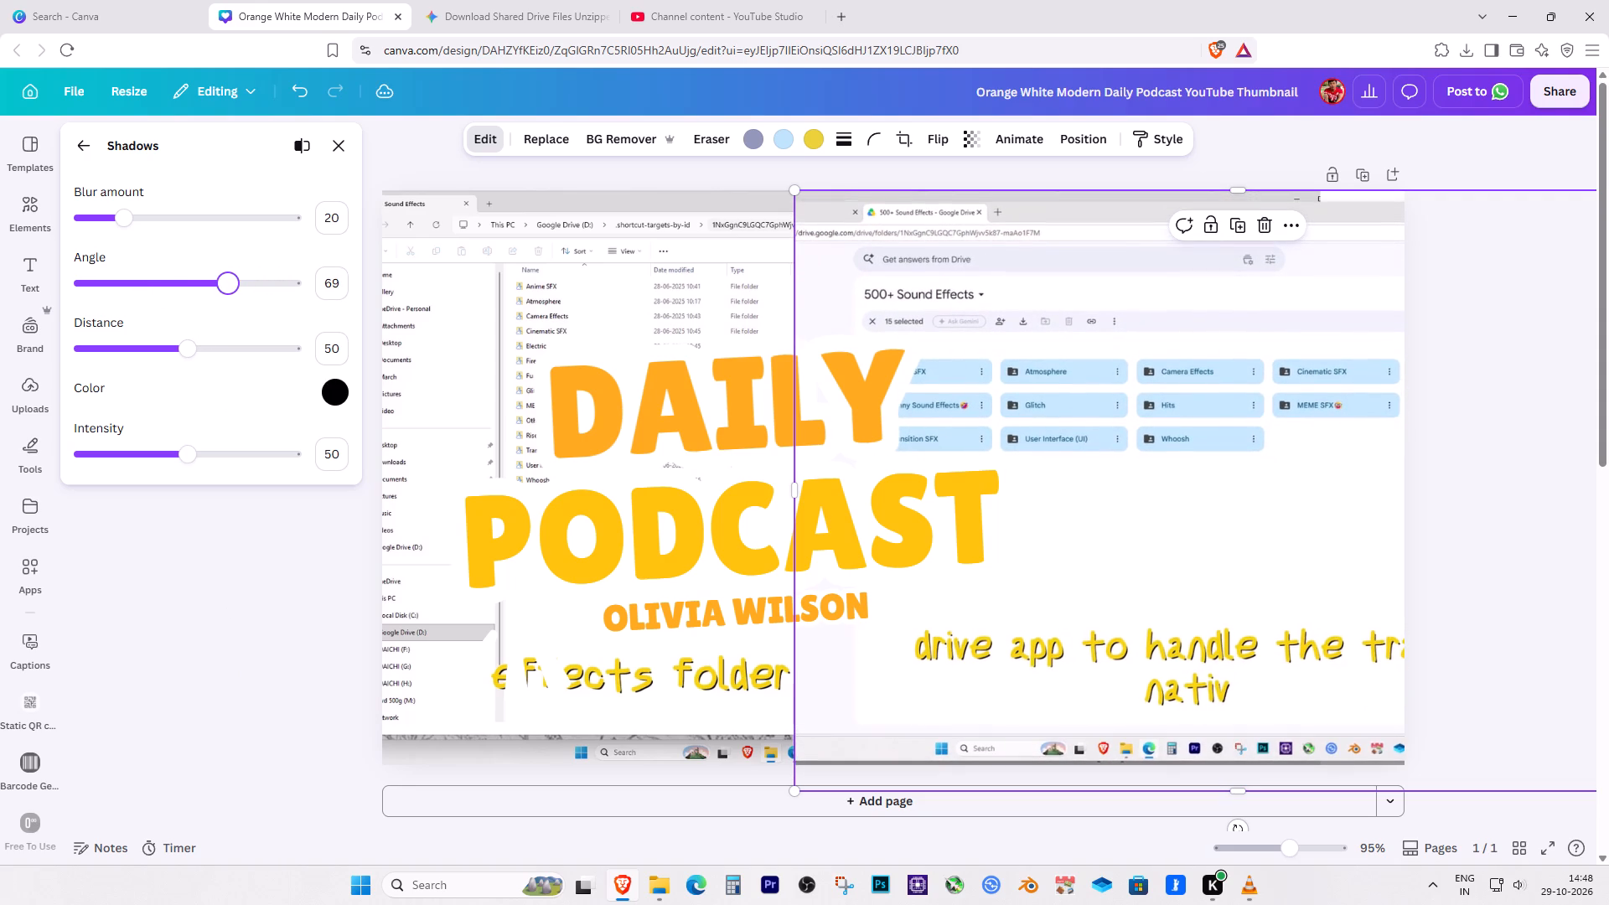
left_click_drag(224, 283, 133, 271)
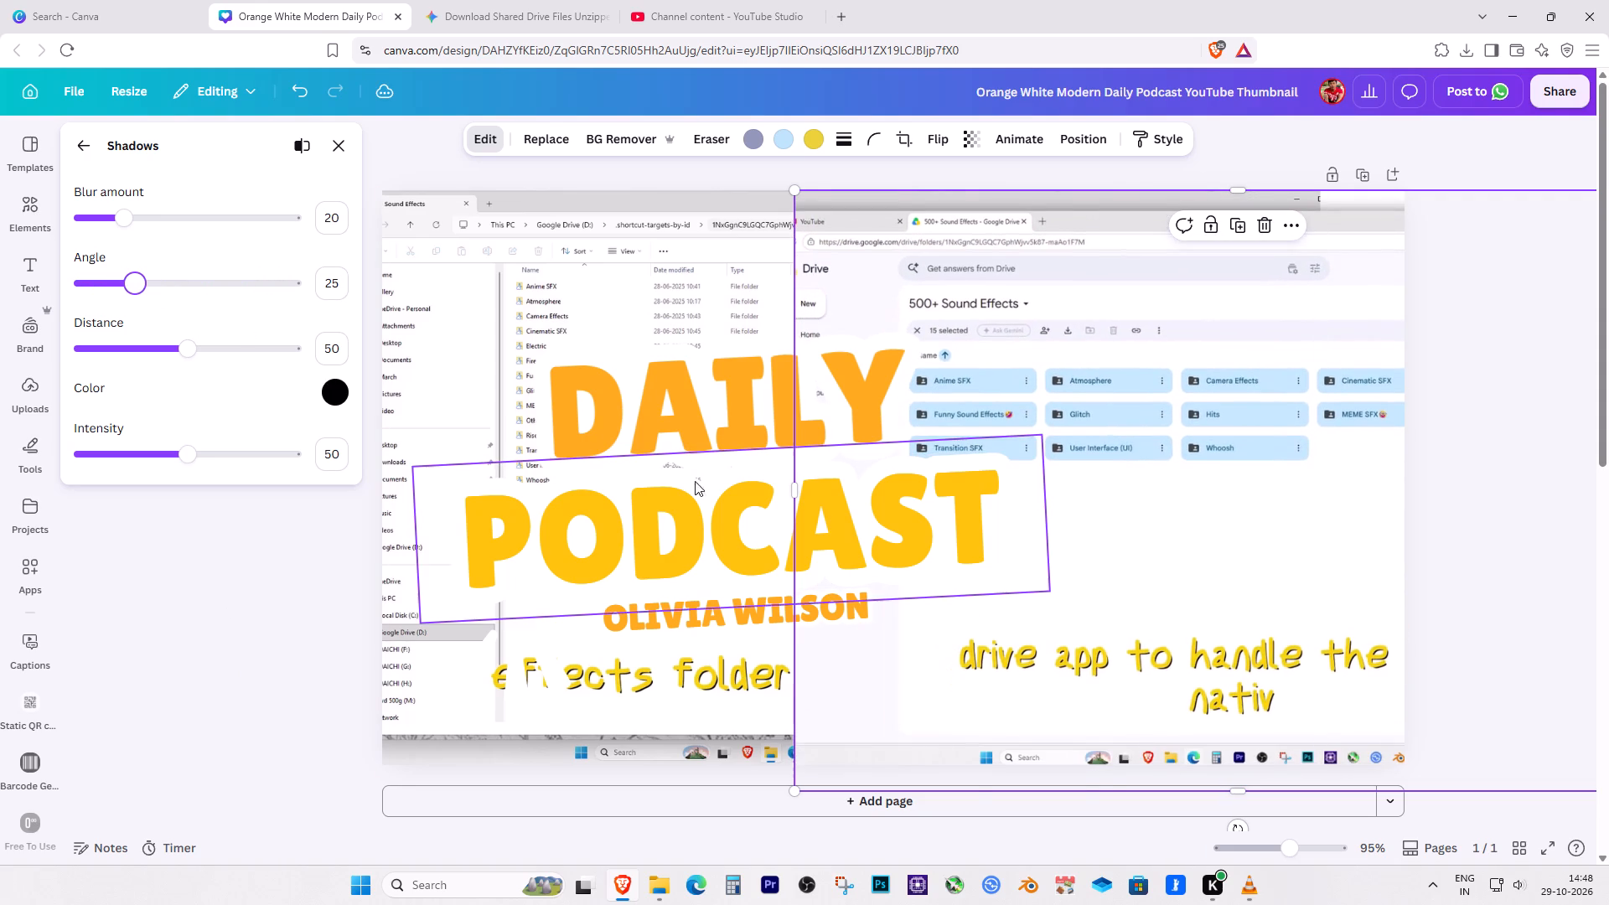
left_click_drag(790, 491, 674, 479)
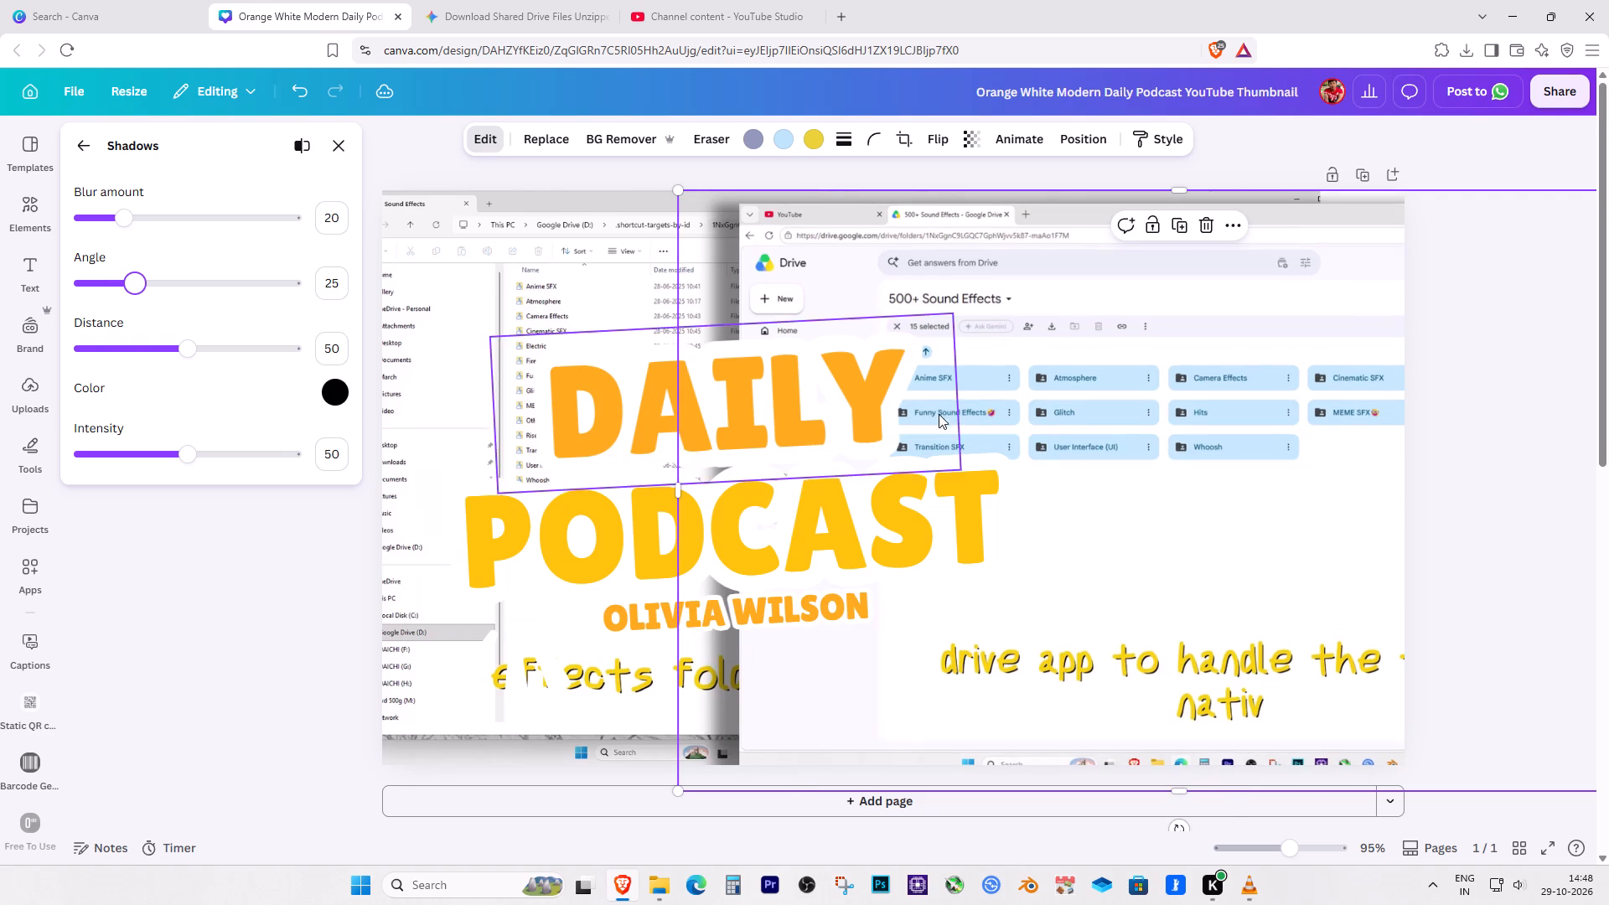
left_click_drag(1036, 343, 1094, 337)
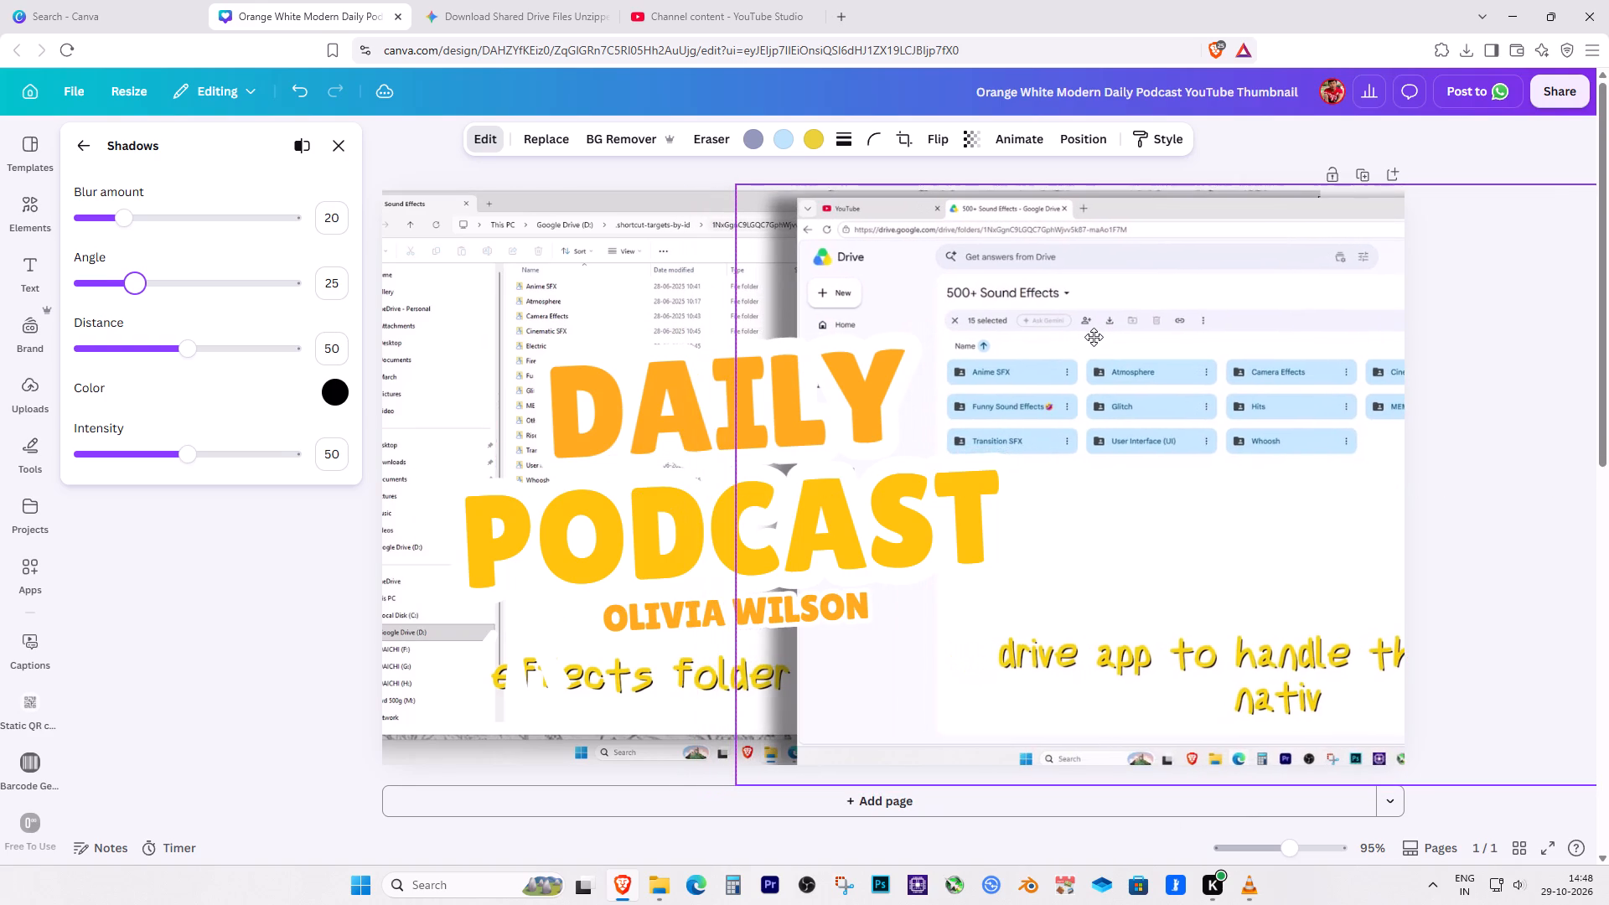
left_click_drag(1094, 337, 1086, 336)
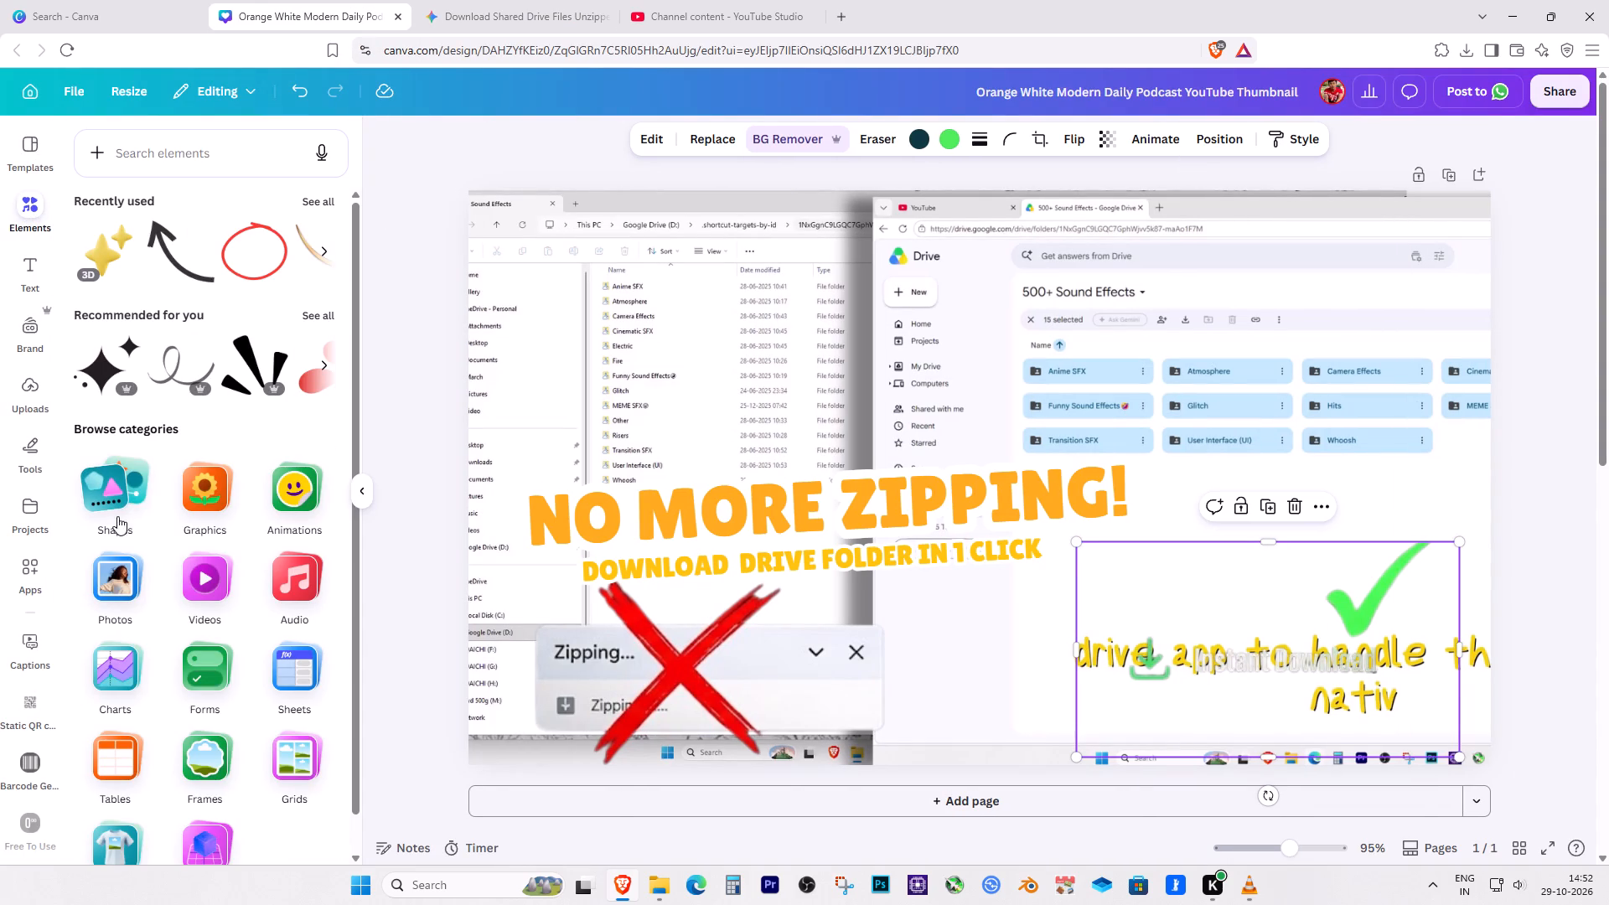
left_click(122, 498)
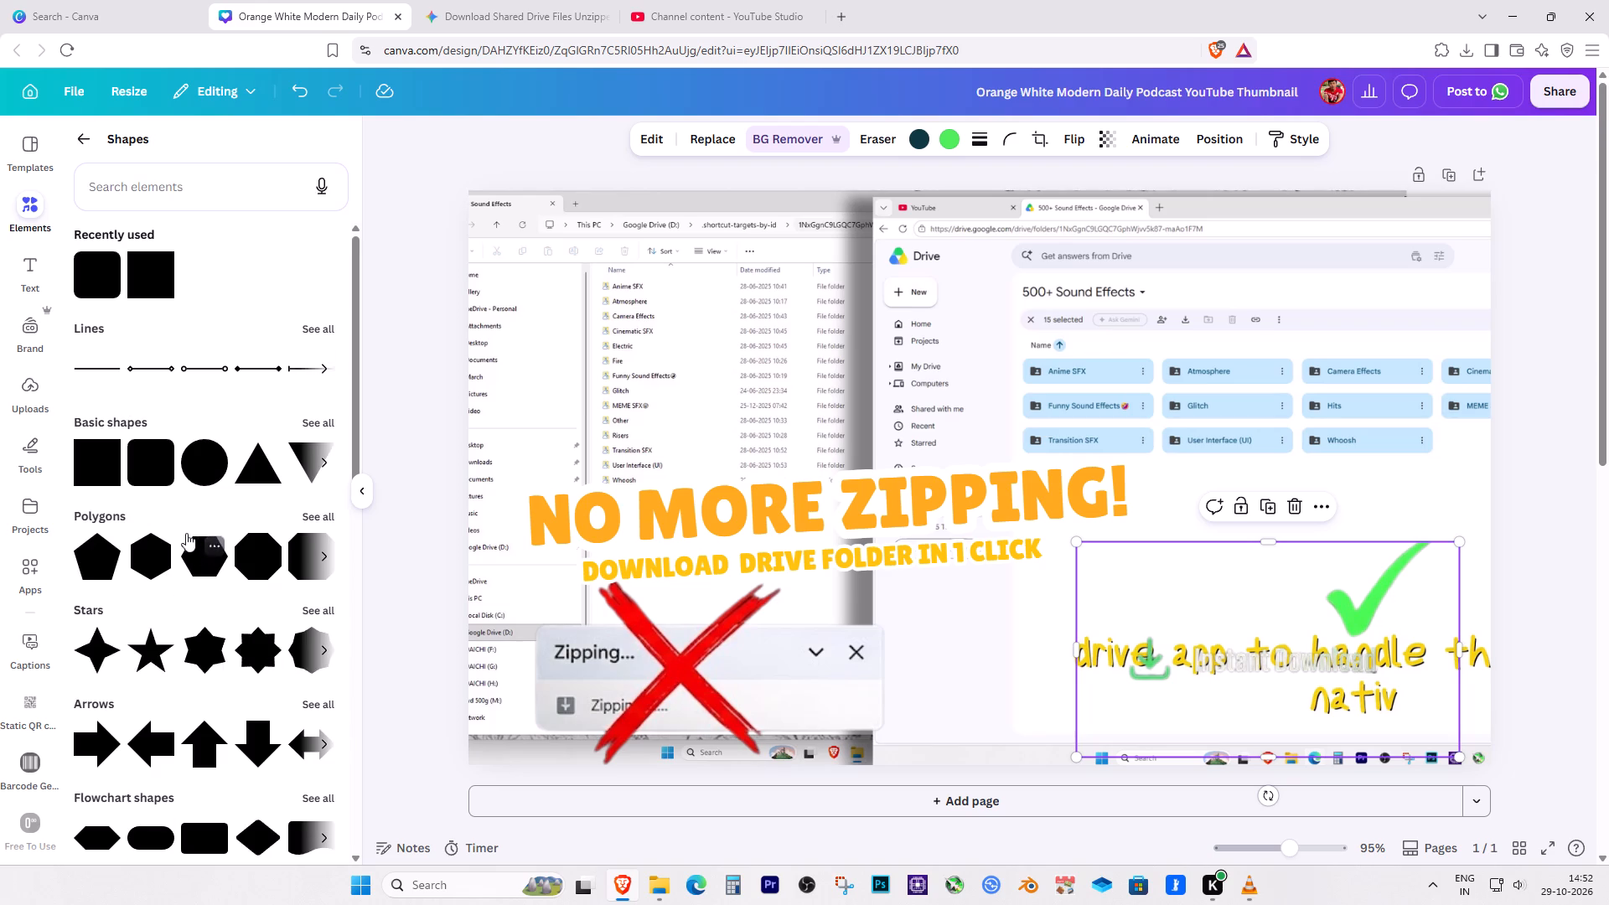
left_click(153, 463)
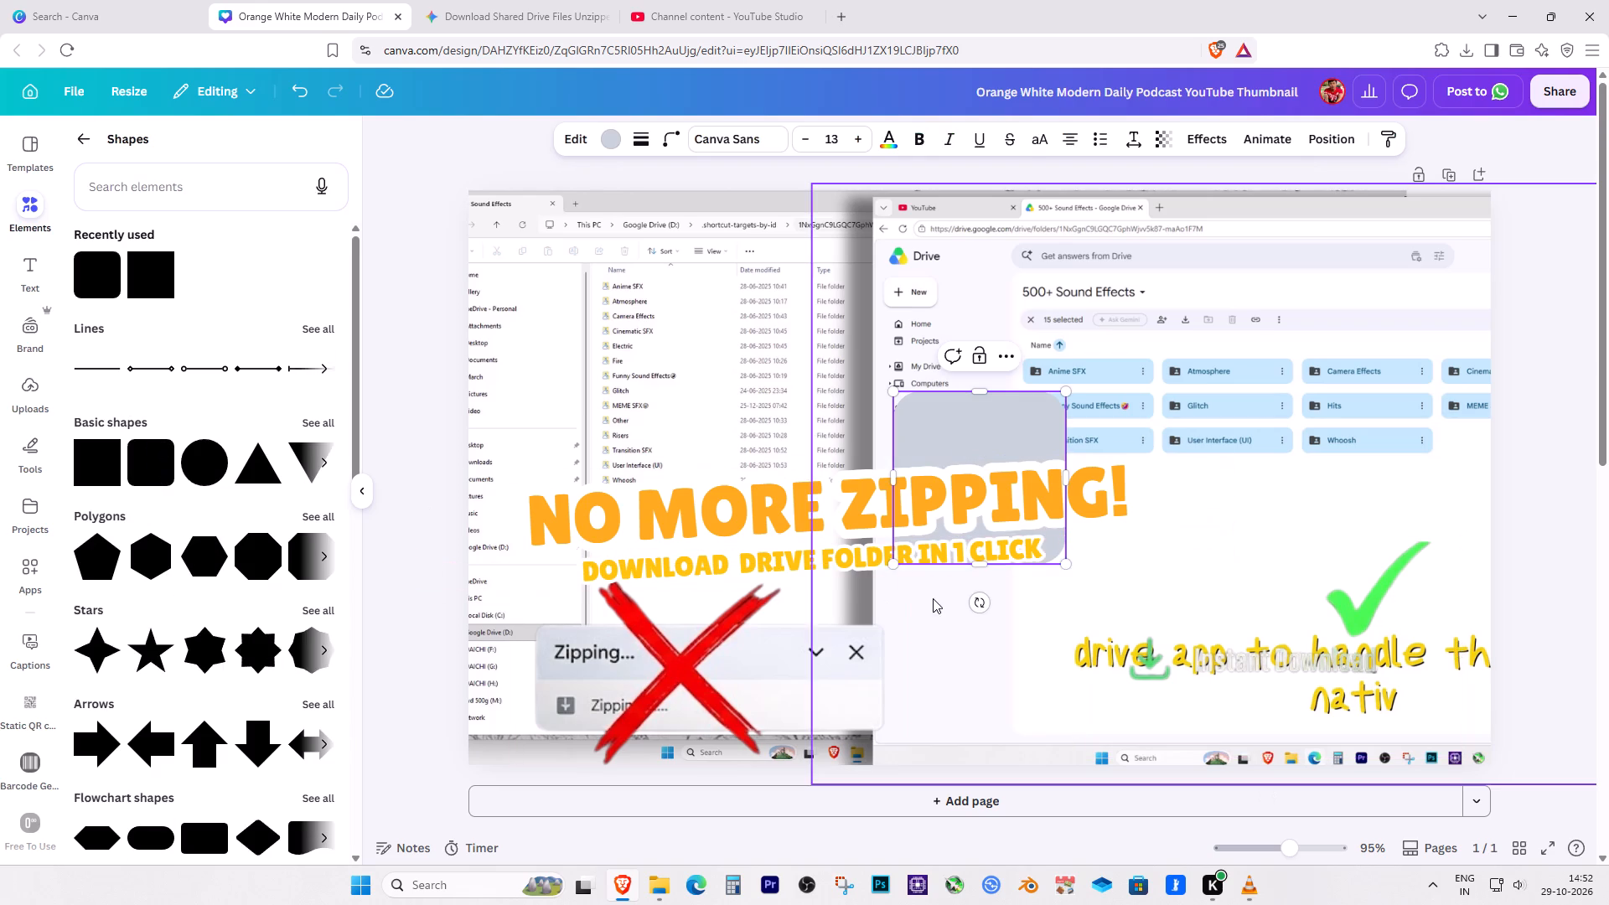
left_click_drag(1000, 430, 1187, 601)
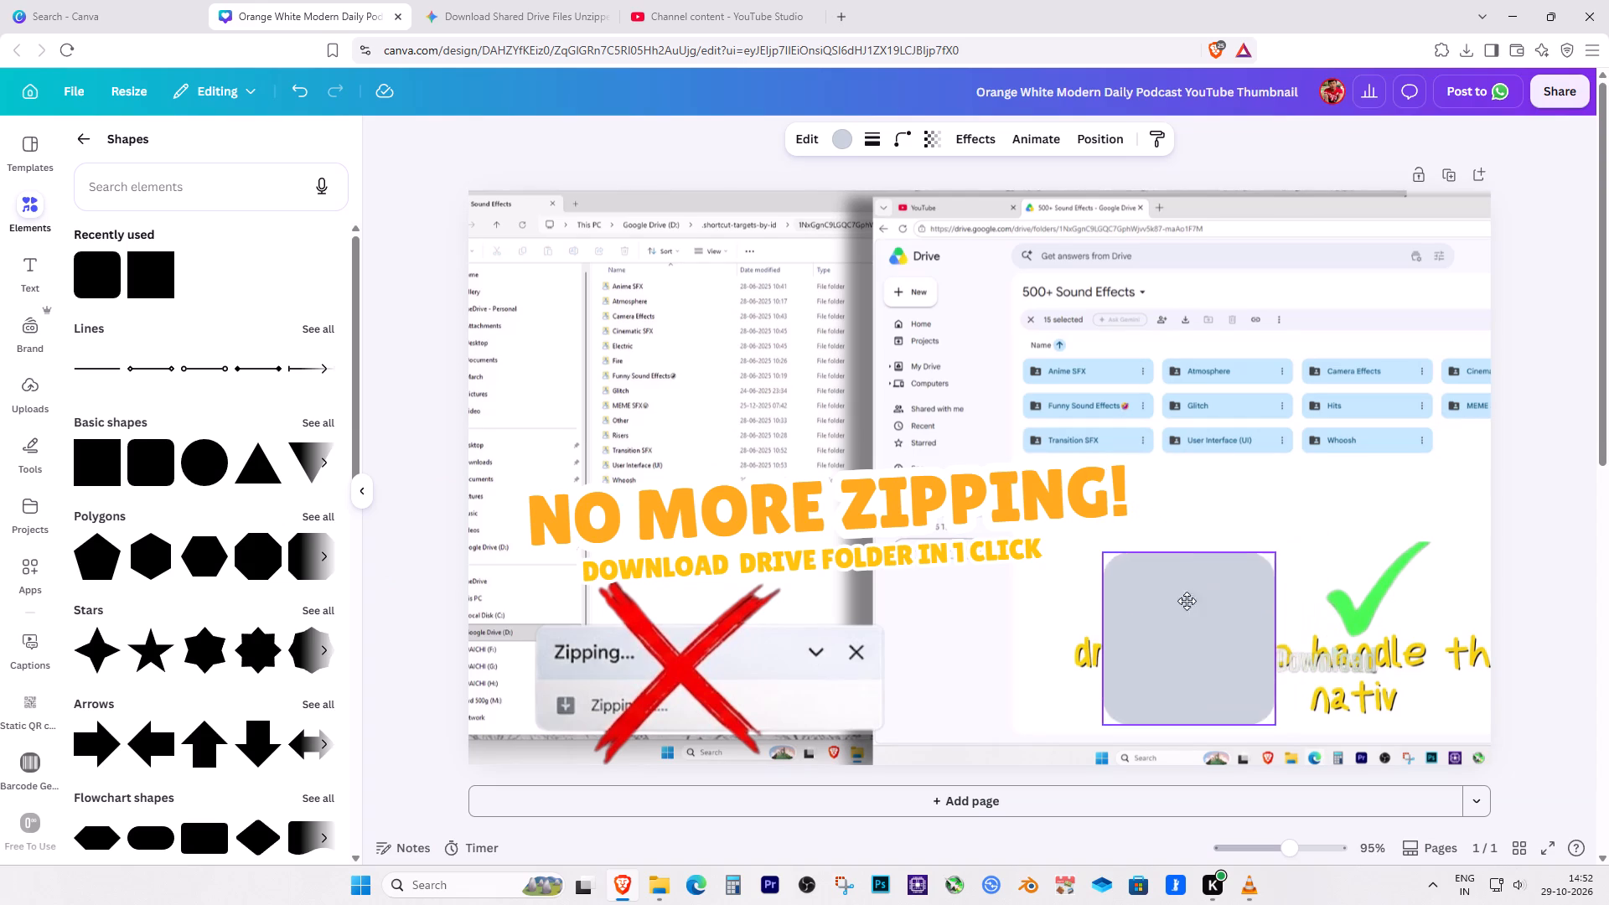
left_click_drag(1187, 601, 1159, 610)
Resize the rounded square into a wide rectangle of about 405 × 124 px and place it over the Instant Download text.
left_click_drag(1230, 654, 1383, 648)
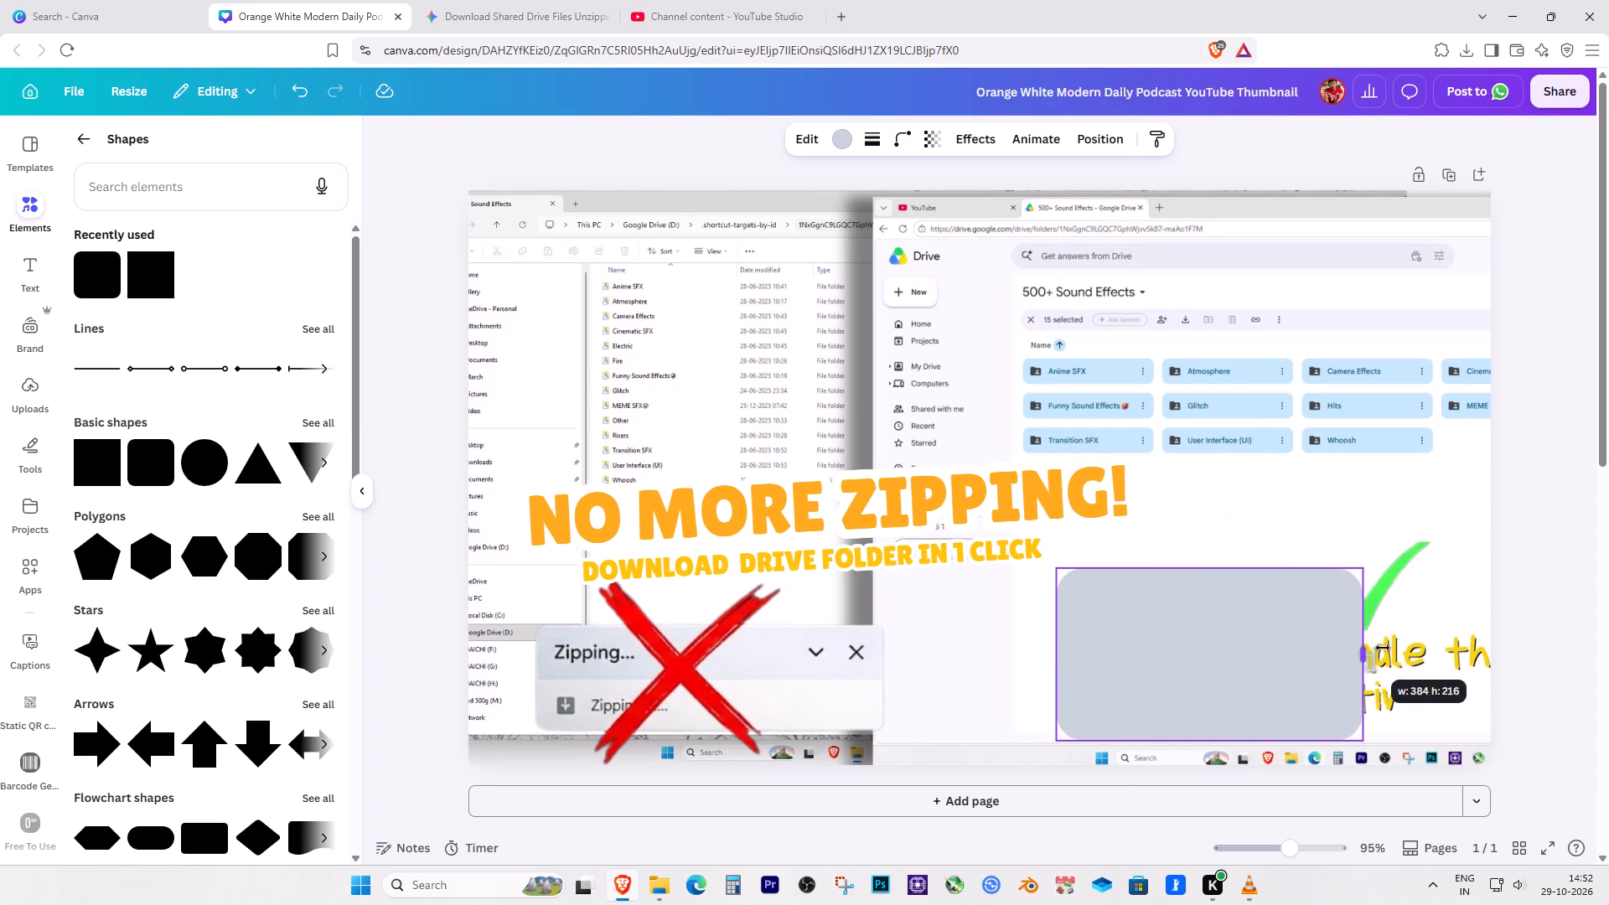
left_click_drag(1383, 648, 1491, 648)
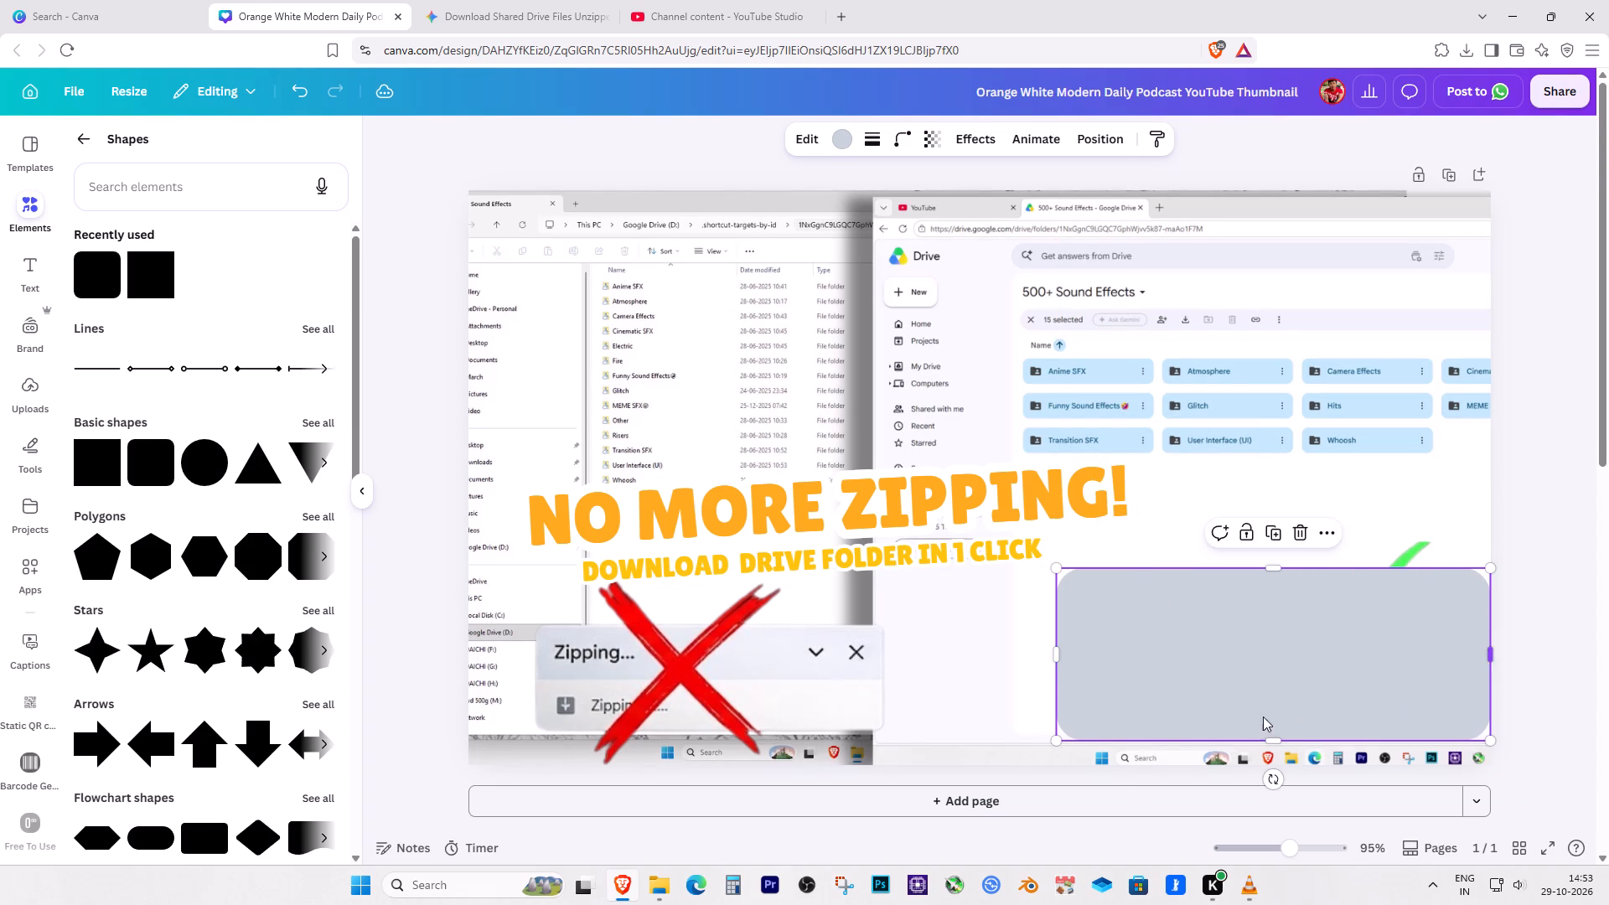
left_click_drag(1273, 739, 1273, 713)
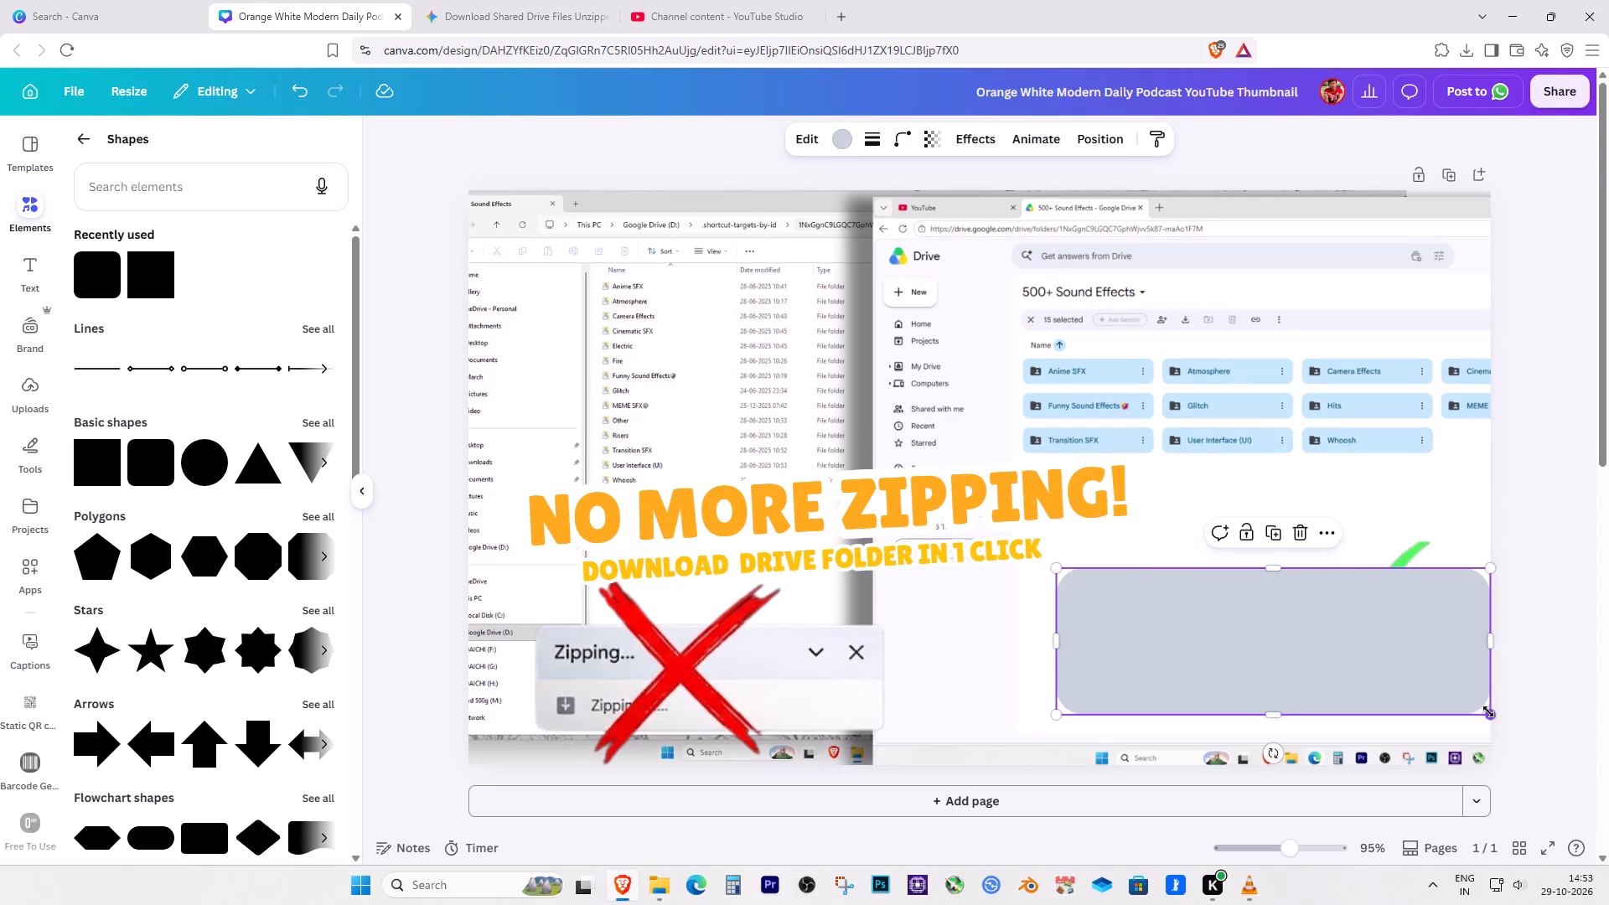
left_click_drag(1489, 716, 1351, 668)
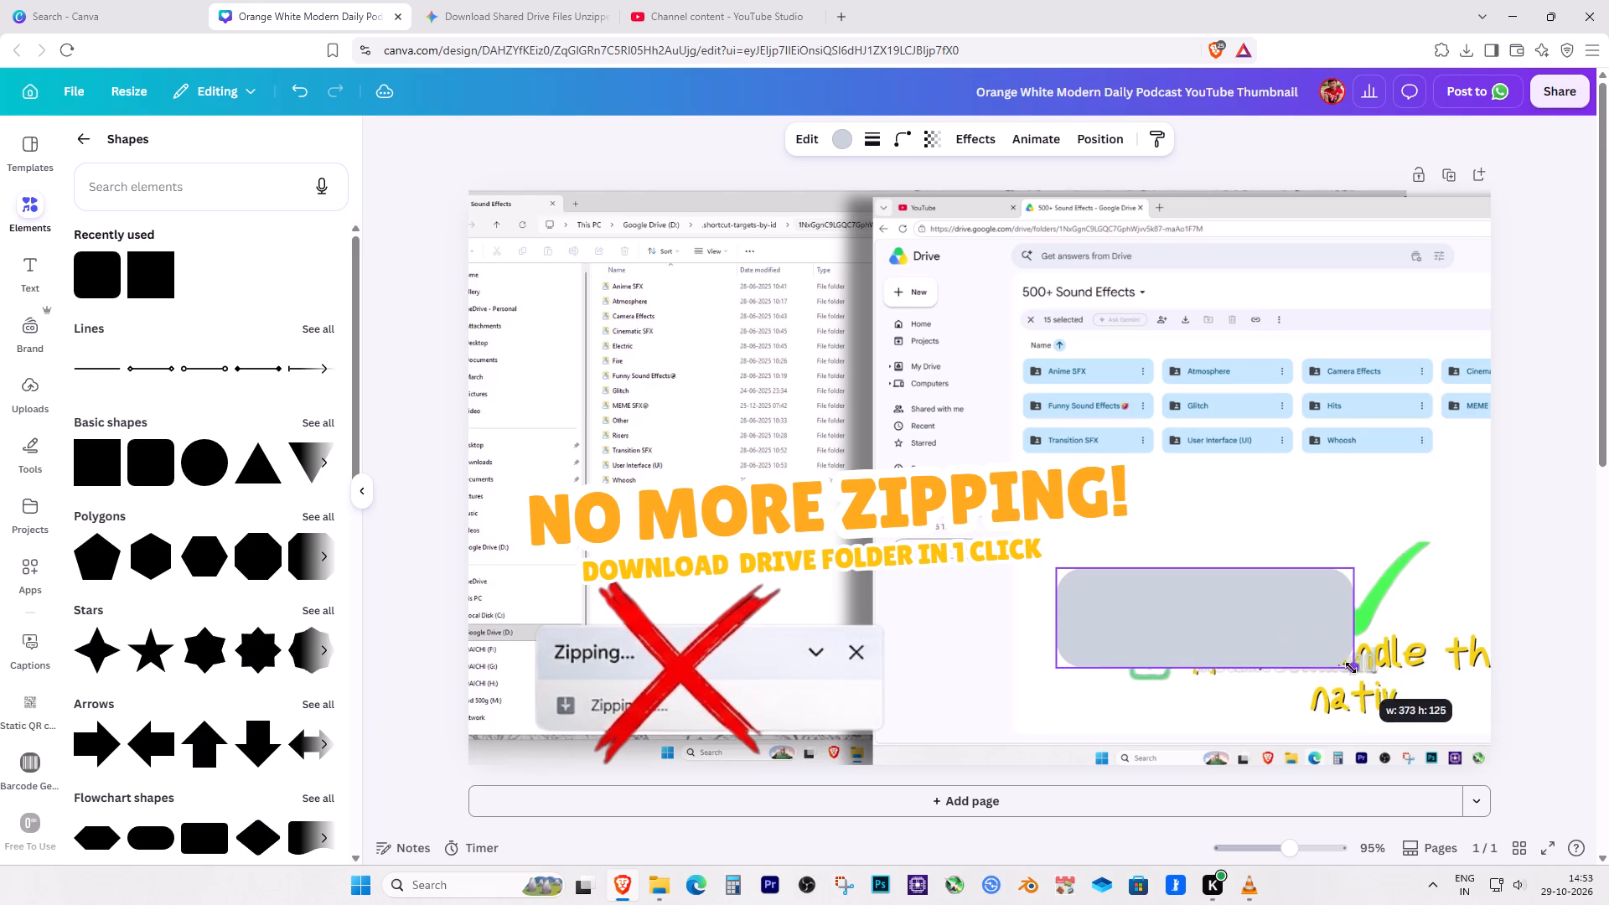
left_click_drag(1351, 668, 1345, 663)
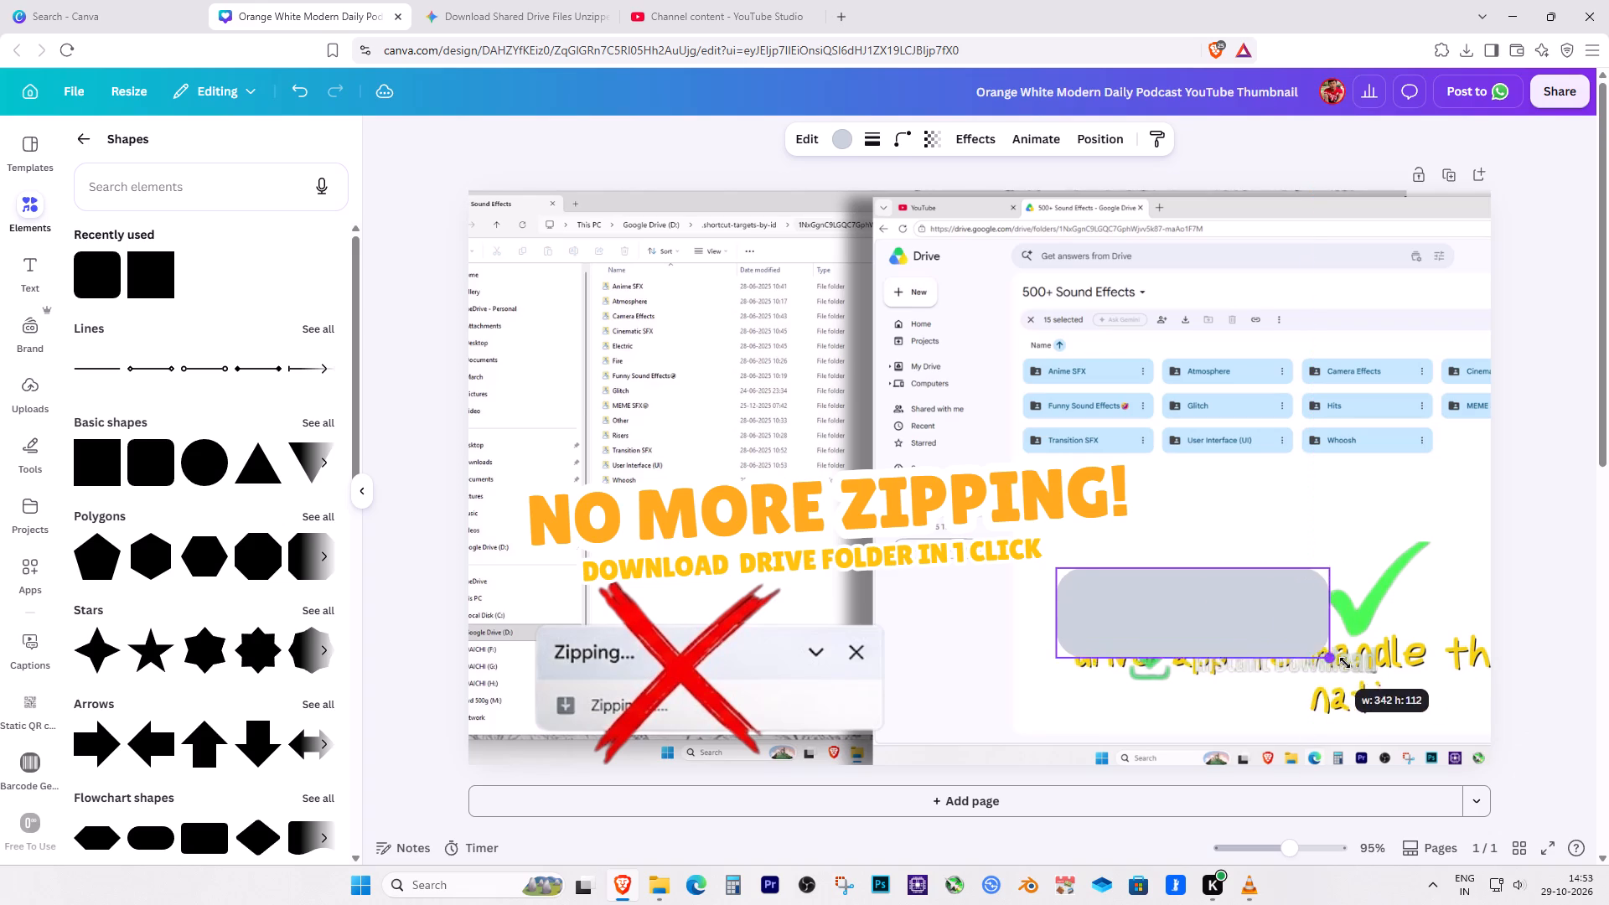
left_click_drag(1345, 663, 1383, 670)
left_click_drag(1286, 619, 1320, 680)
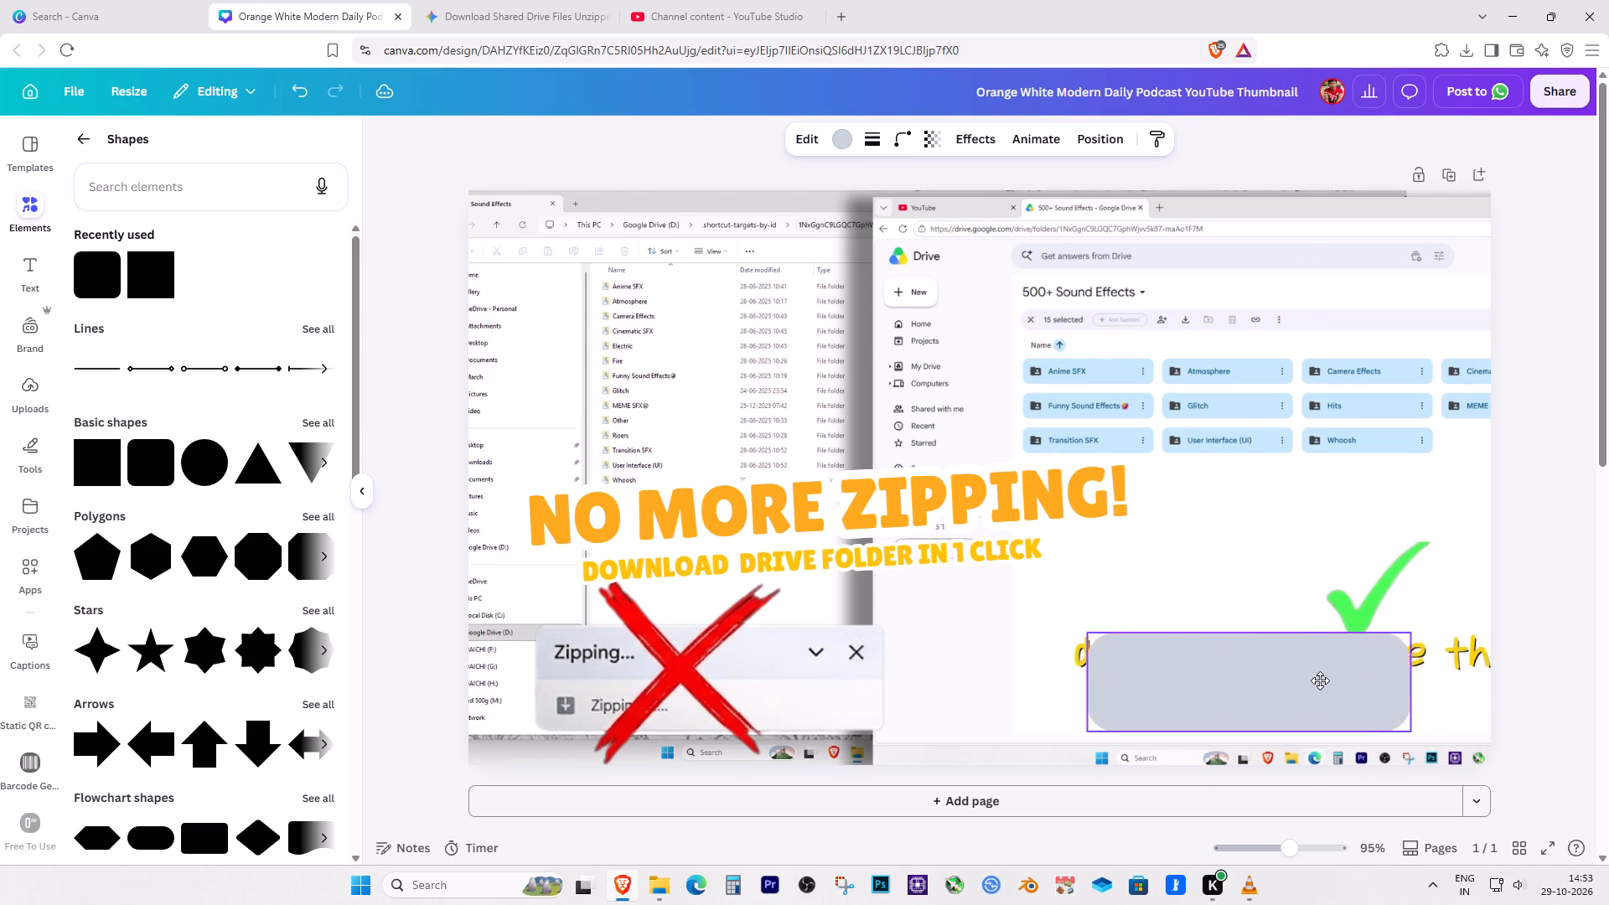
left_click_drag(1320, 680, 1338, 668)
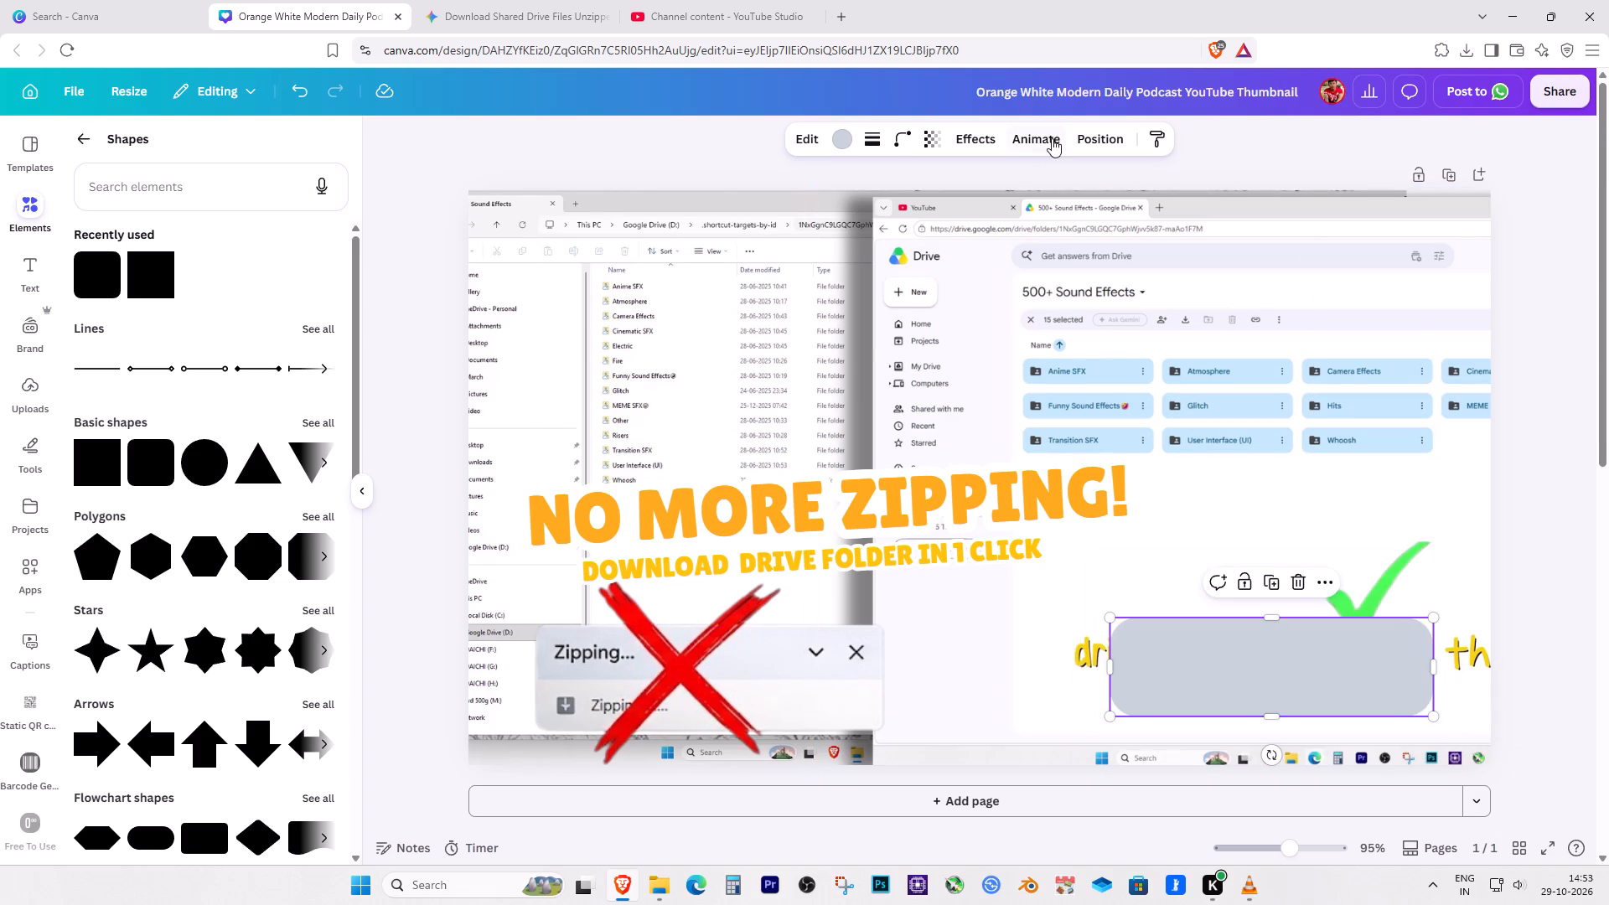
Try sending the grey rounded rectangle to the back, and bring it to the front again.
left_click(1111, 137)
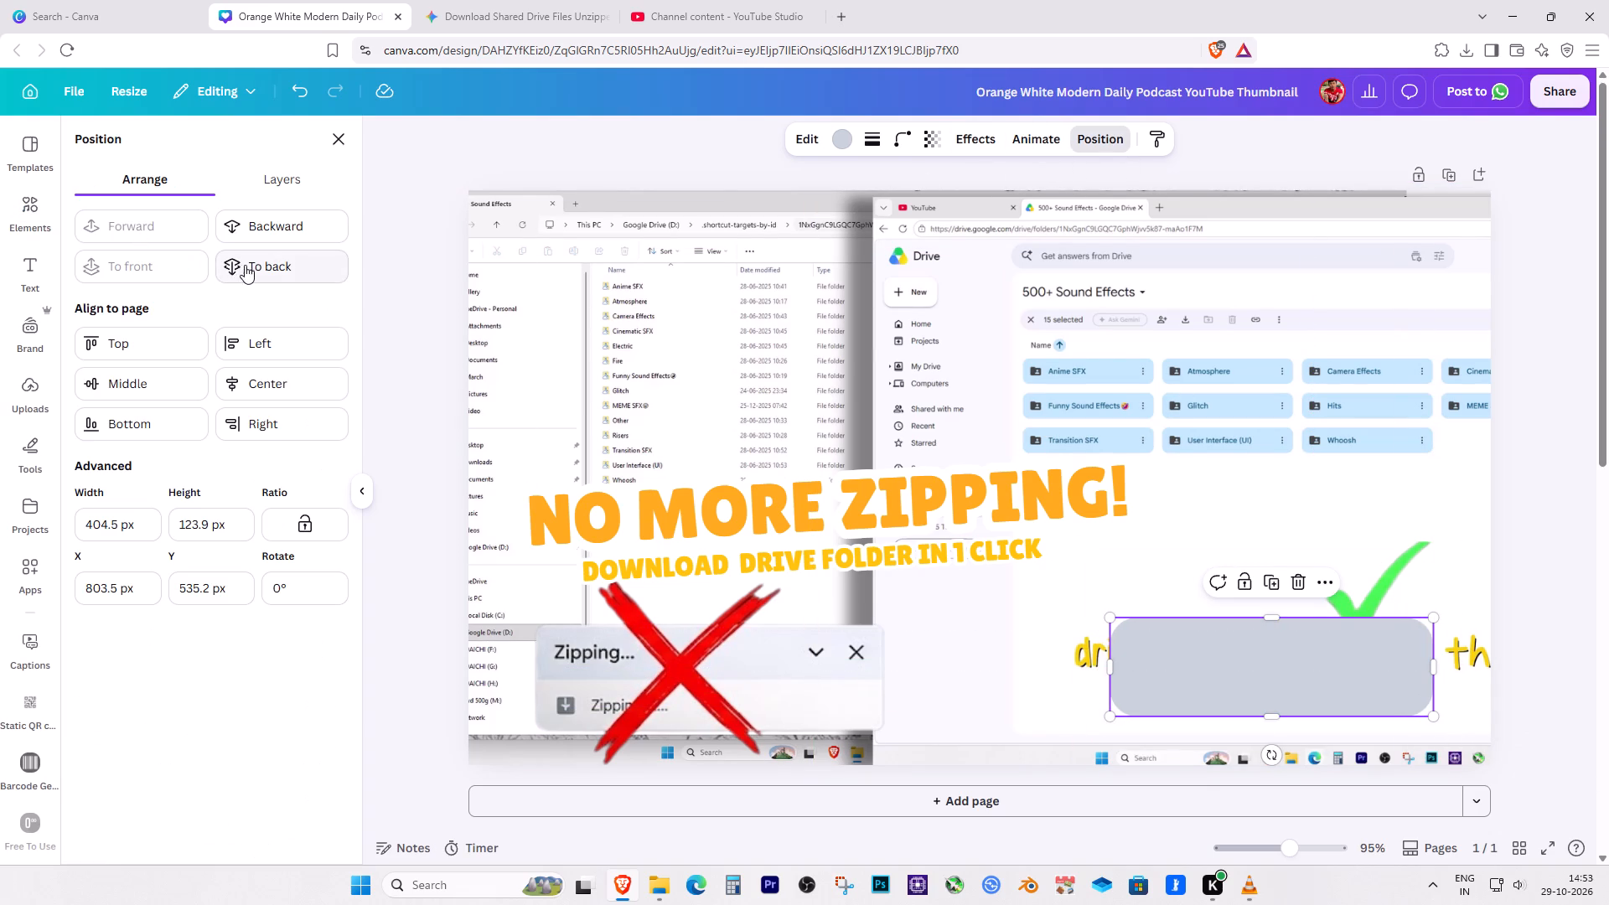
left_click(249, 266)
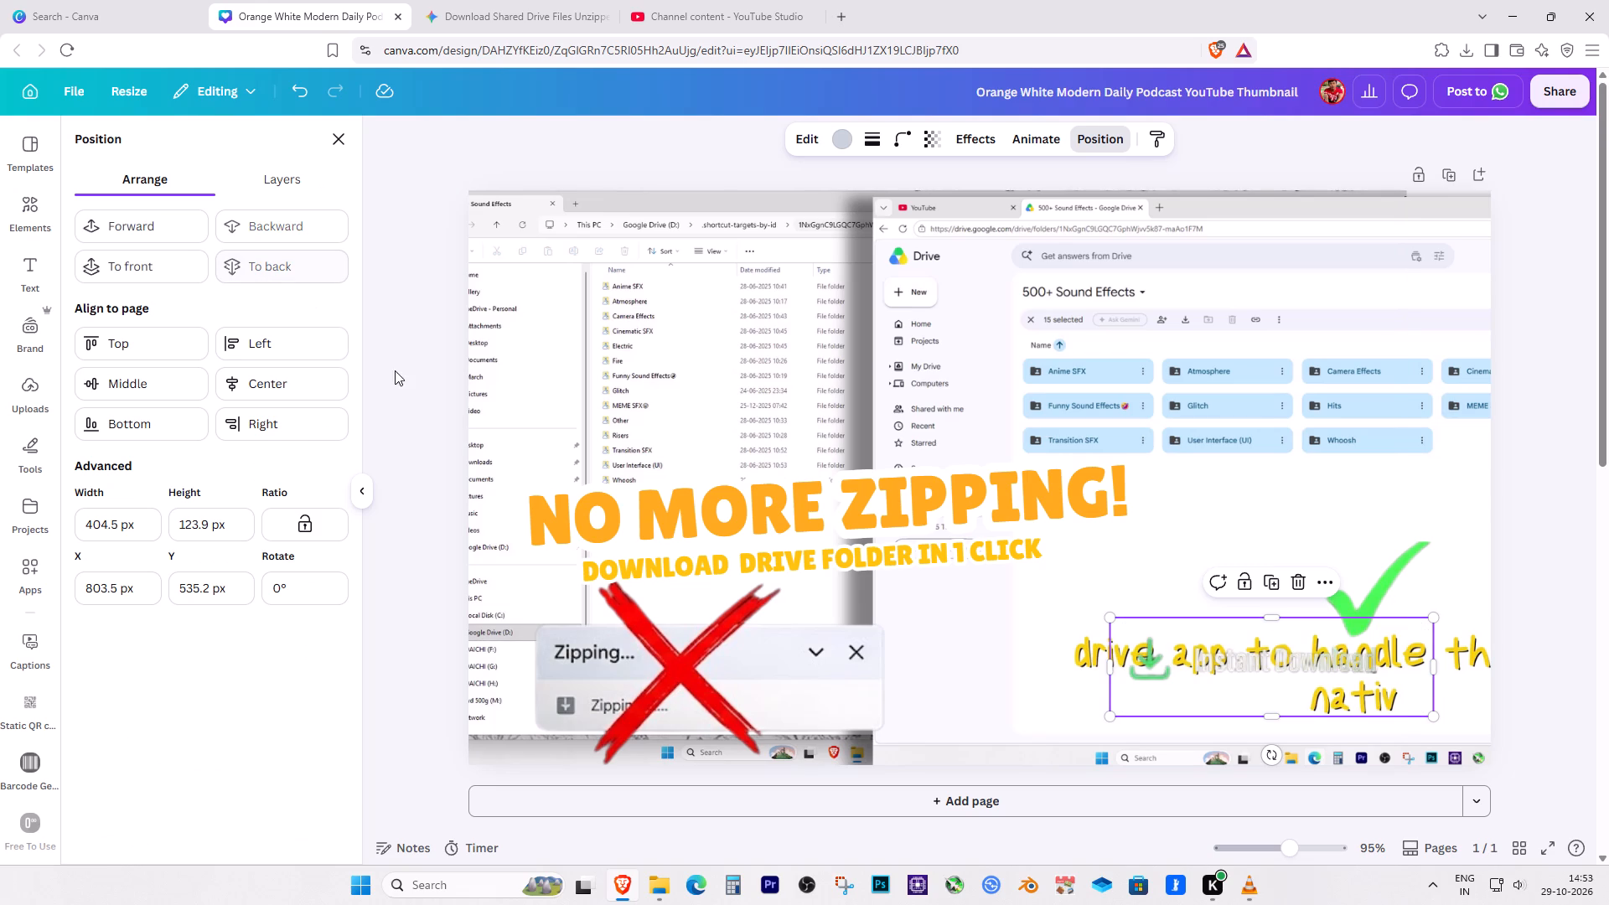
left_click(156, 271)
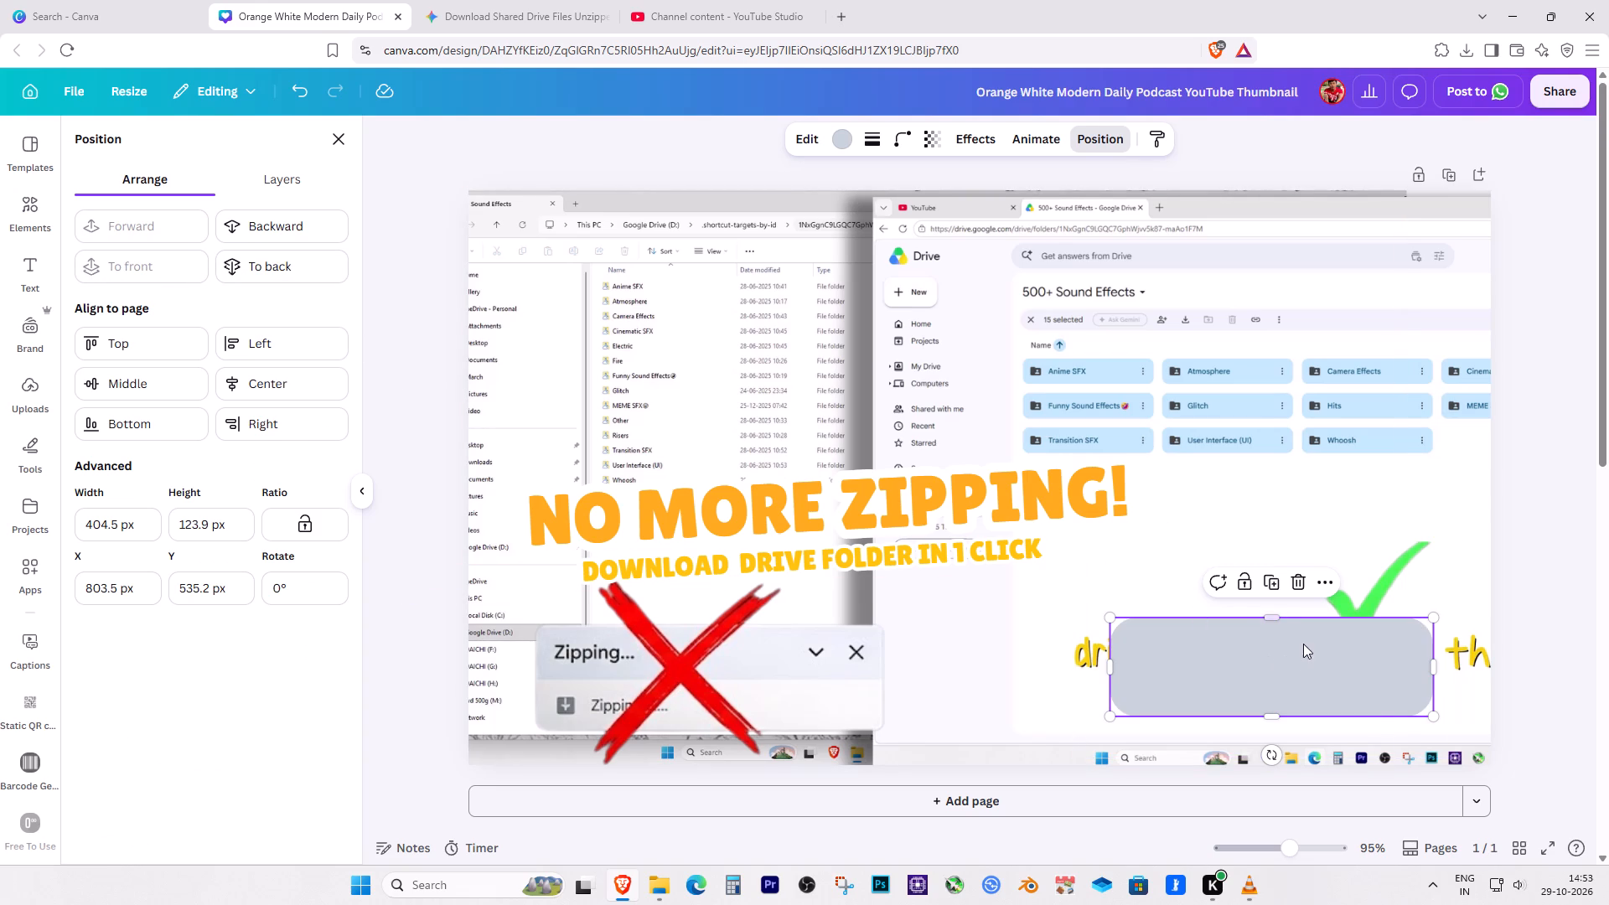
Reposition the grey rounded rectangle over the Instant Download text and move its layer directly beneath the Instant Download graphic.
left_click_drag(1301, 643, 1283, 646)
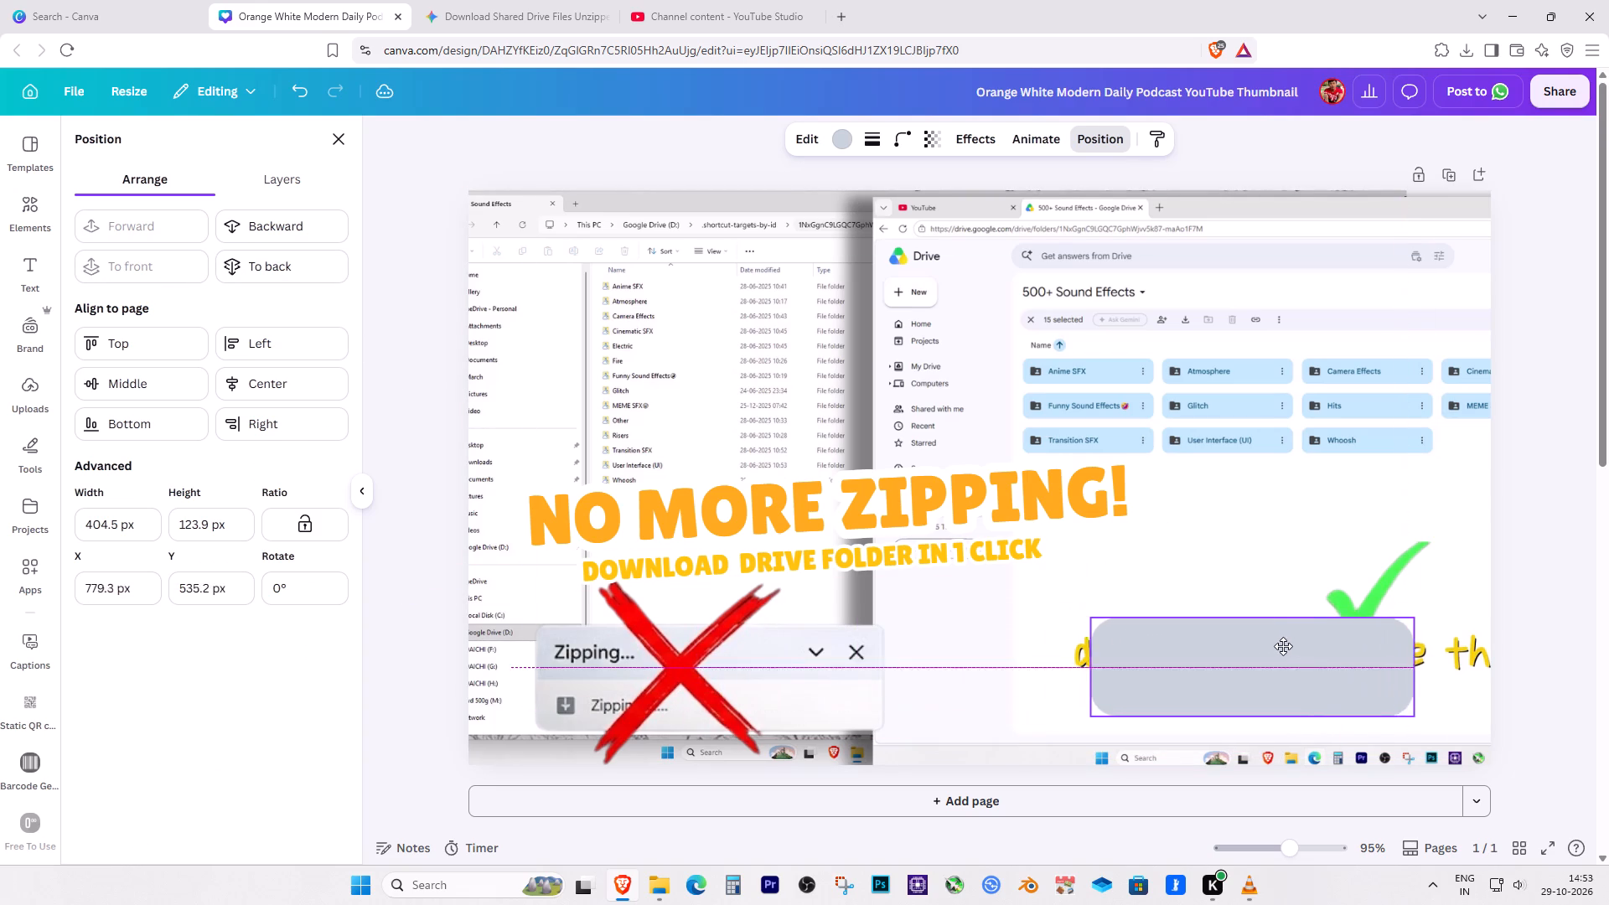
left_click_drag(1283, 646, 1310, 636)
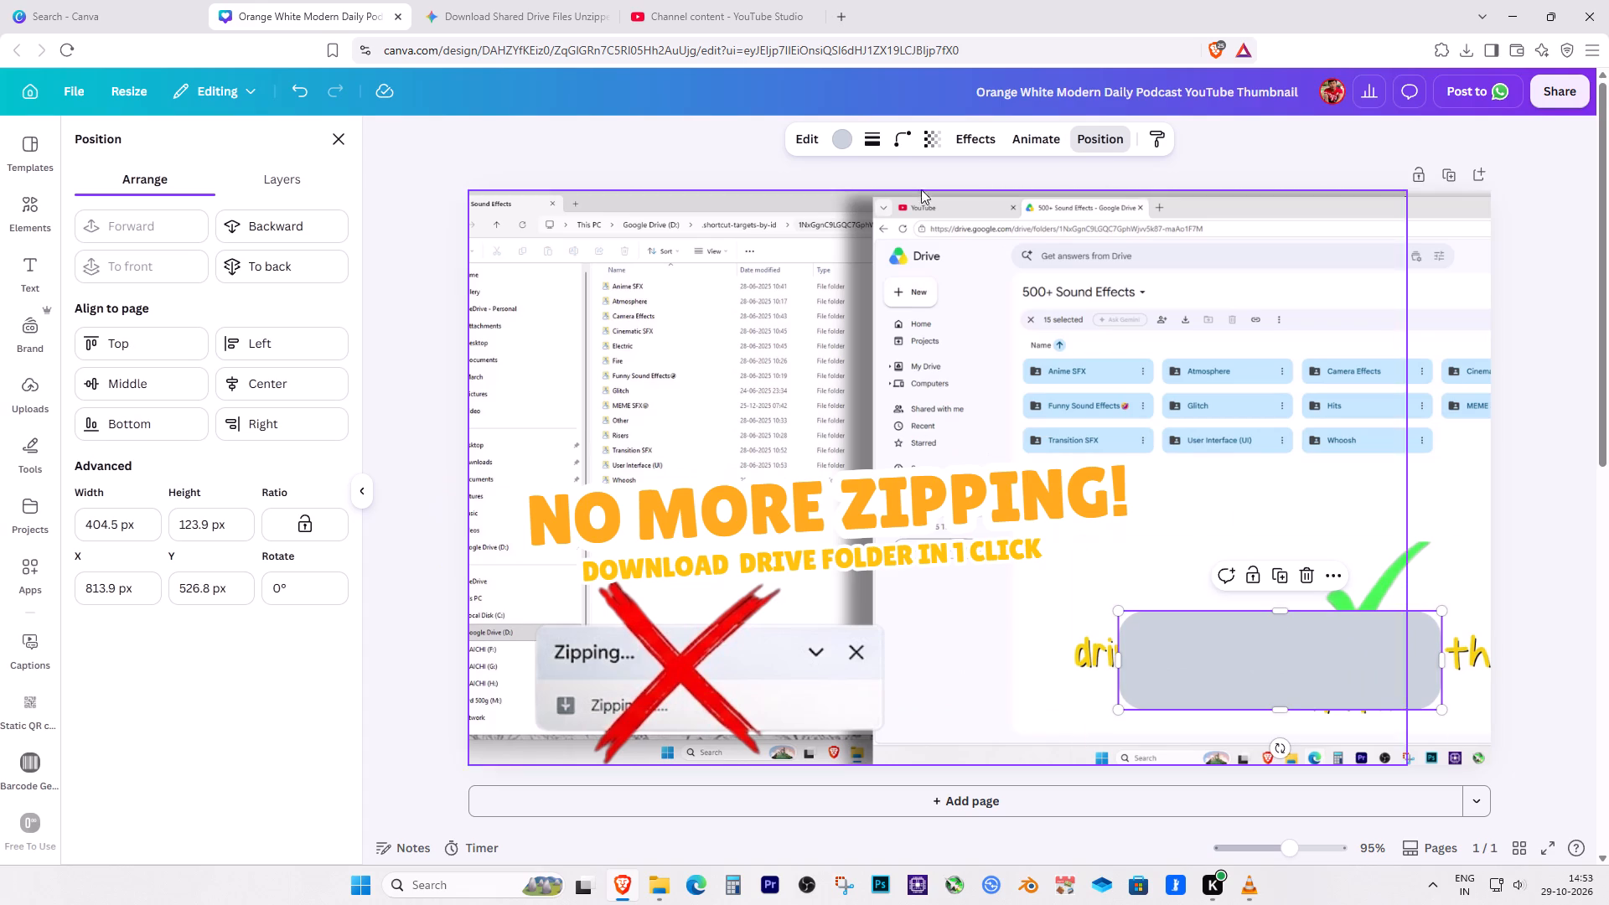
left_click(280, 177)
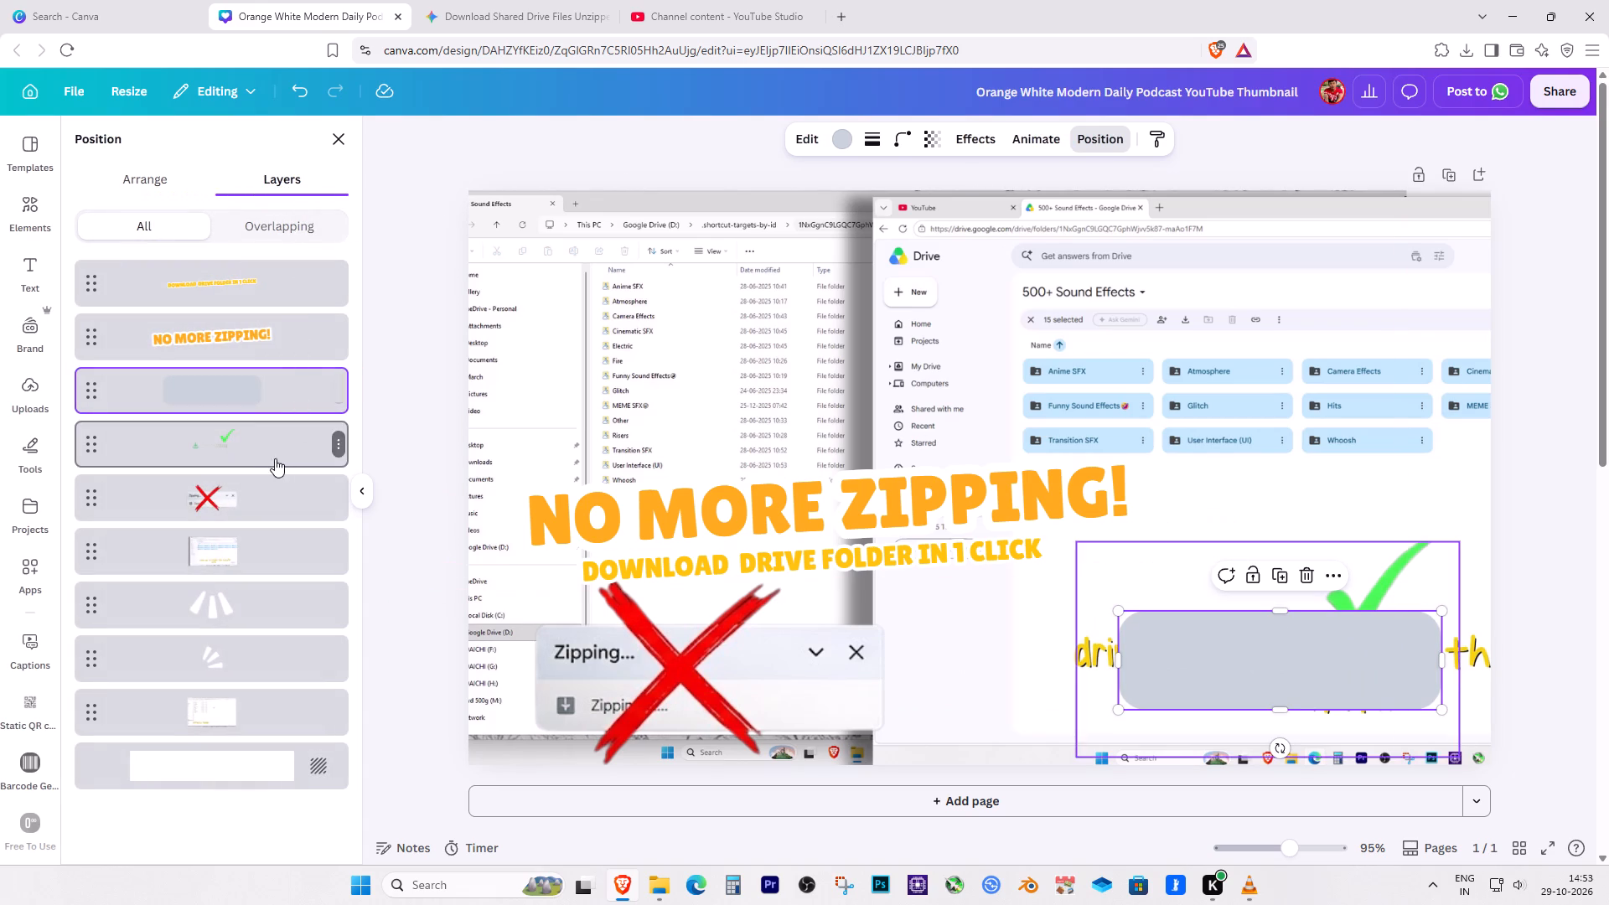
left_click_drag(251, 384, 249, 454)
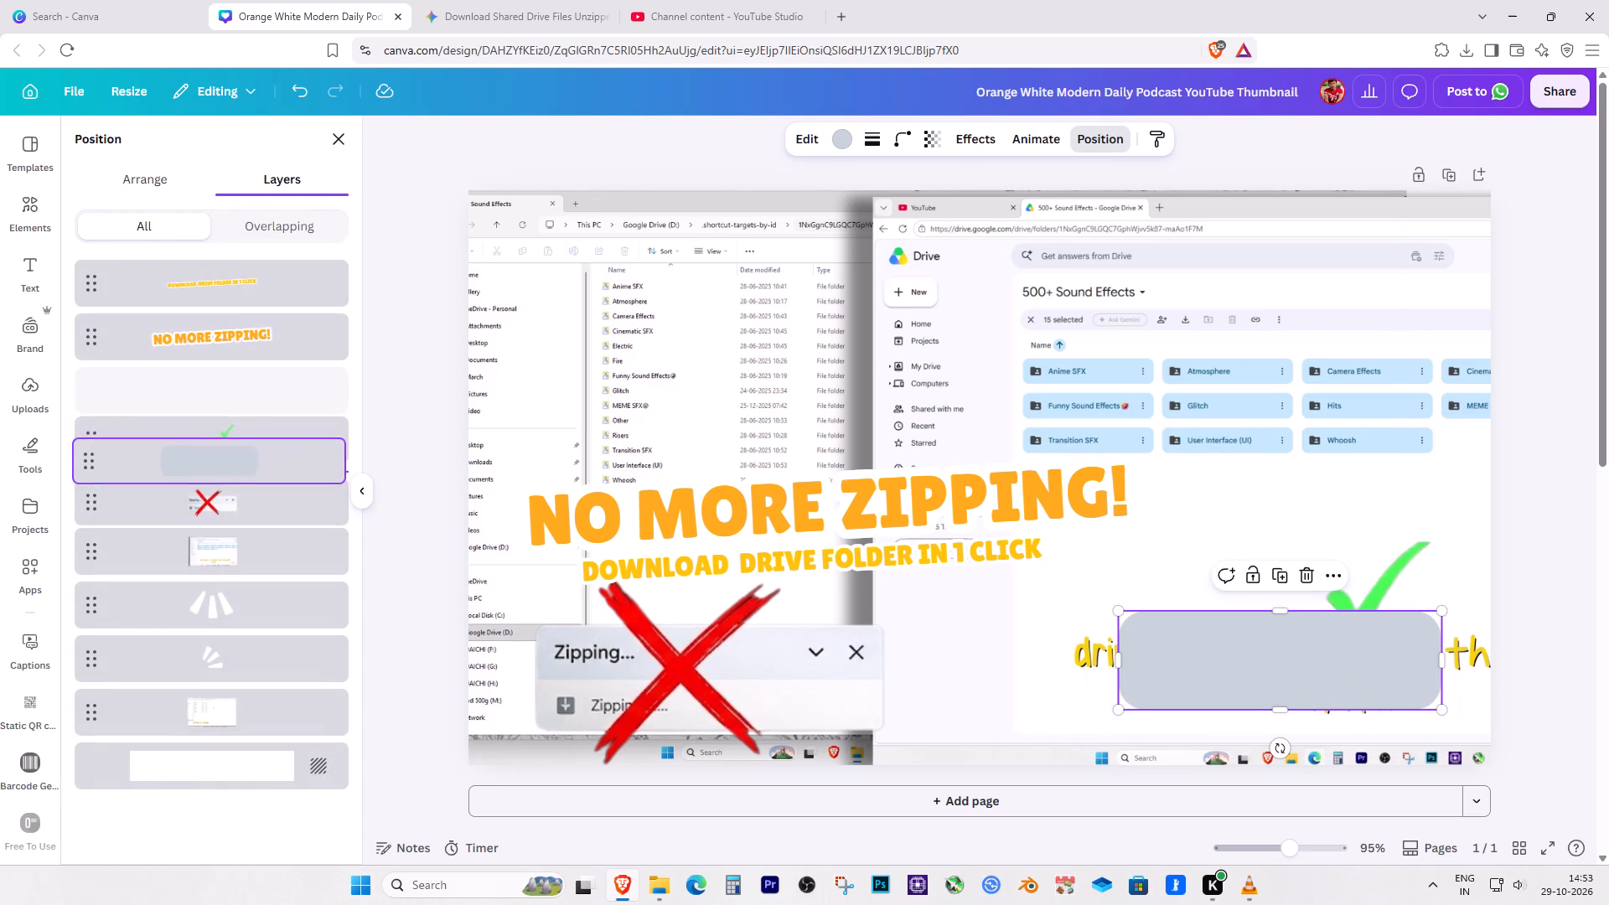
left_click_drag(249, 454, 247, 458)
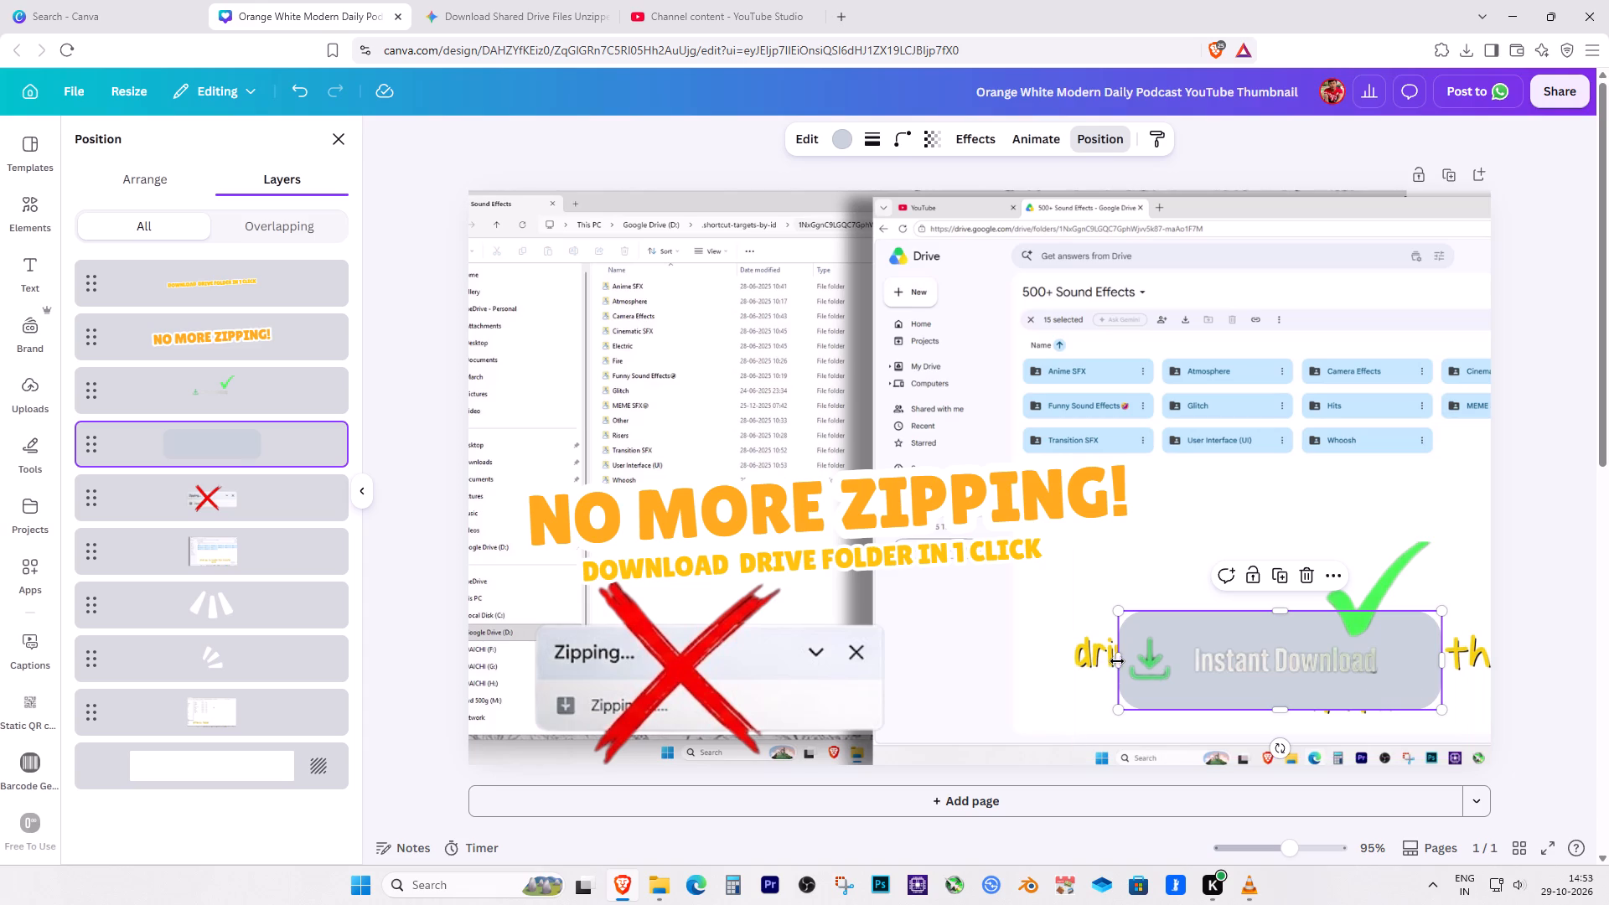
Widen the grey rounded rectangle at both ends and shift the Instant Download graphic slightly left over it.
left_click_drag(1117, 660, 1073, 659)
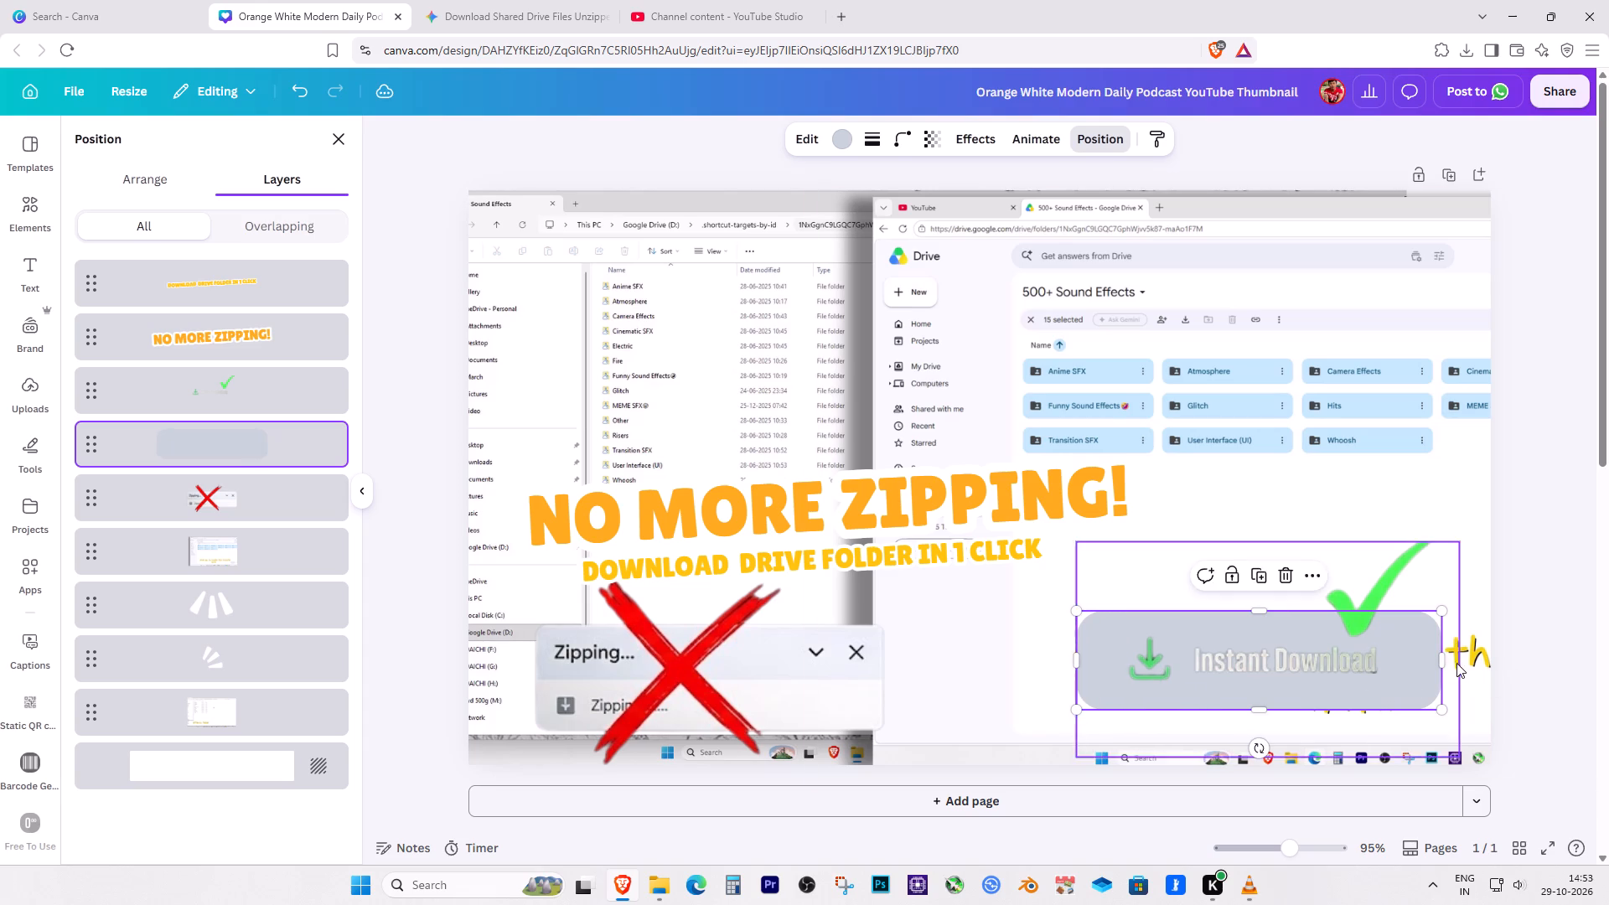
left_click_drag(1441, 662, 1484, 665)
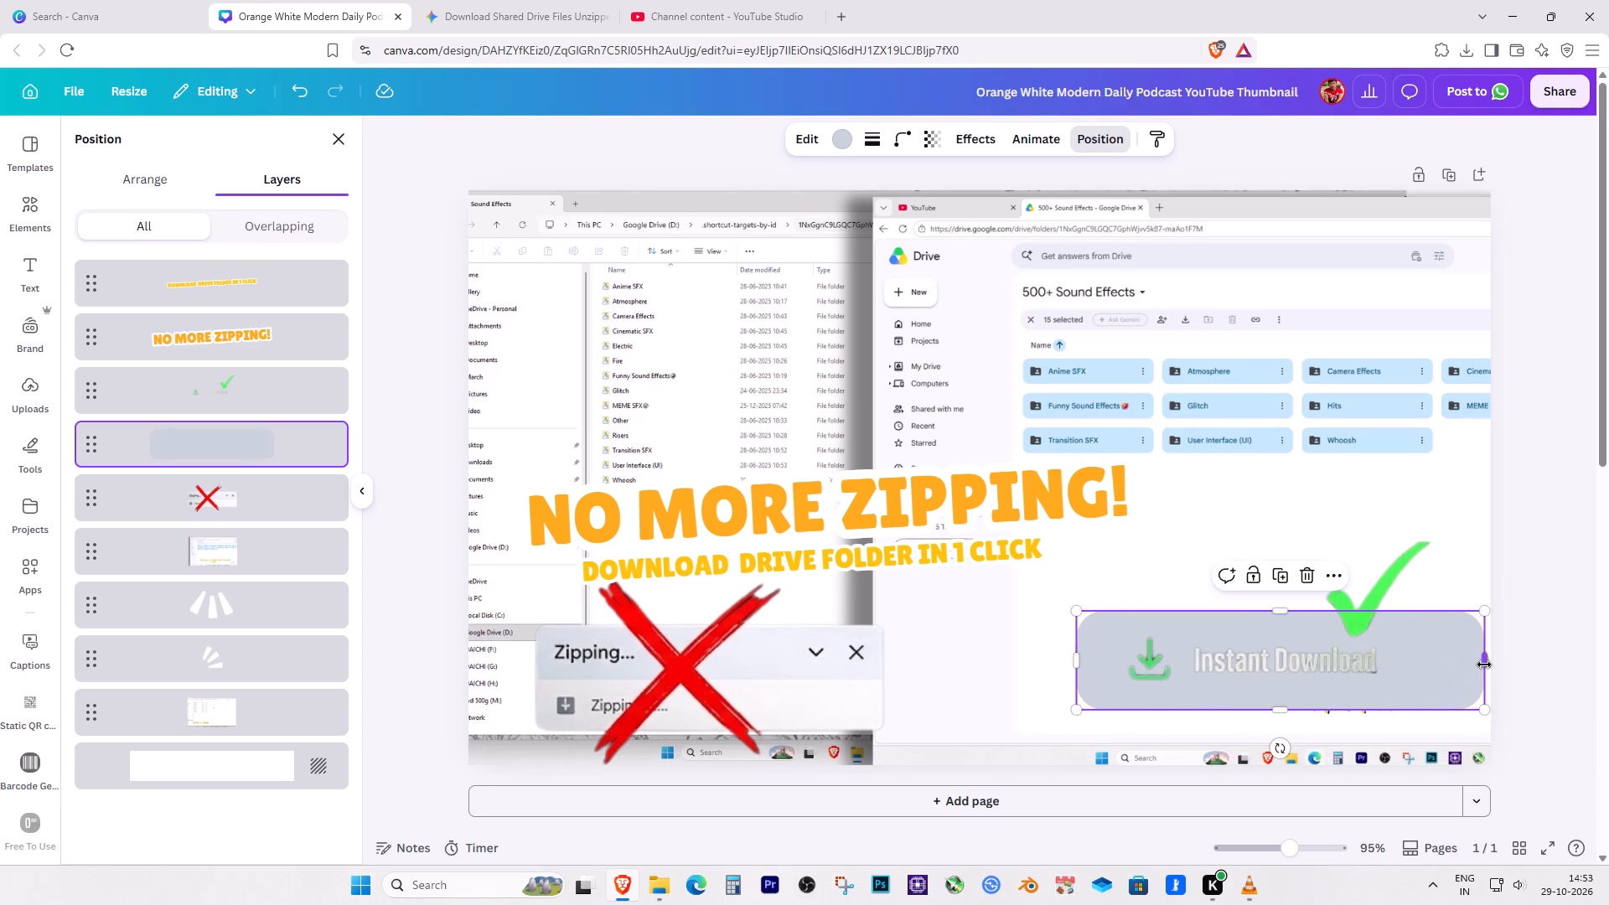
left_click(1378, 596)
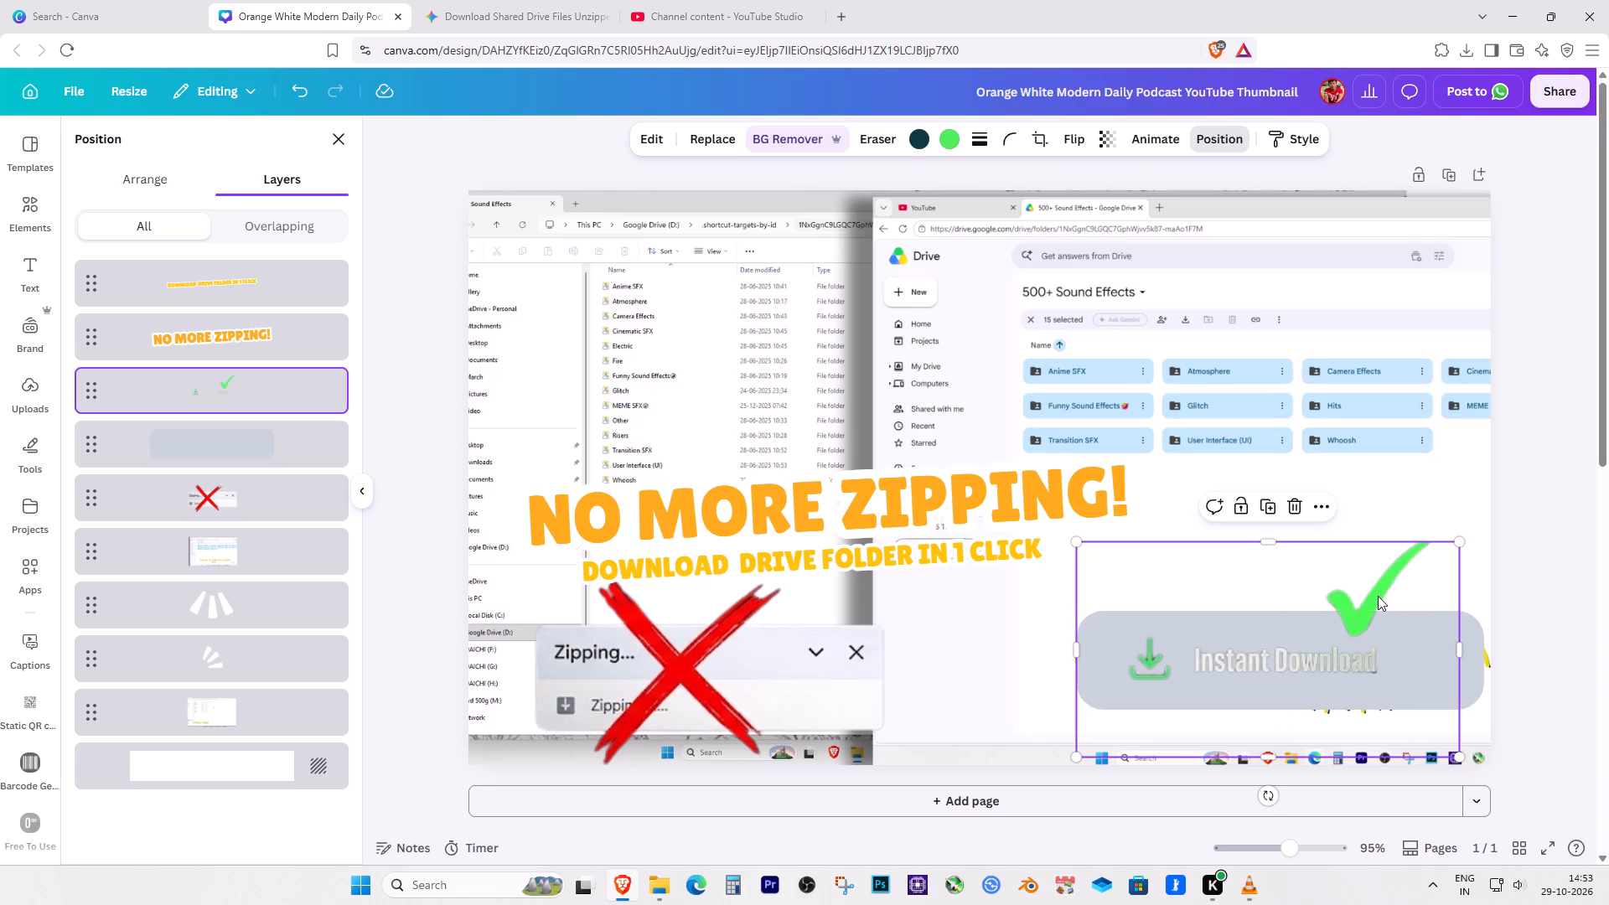
left_click_drag(1378, 592, 1363, 592)
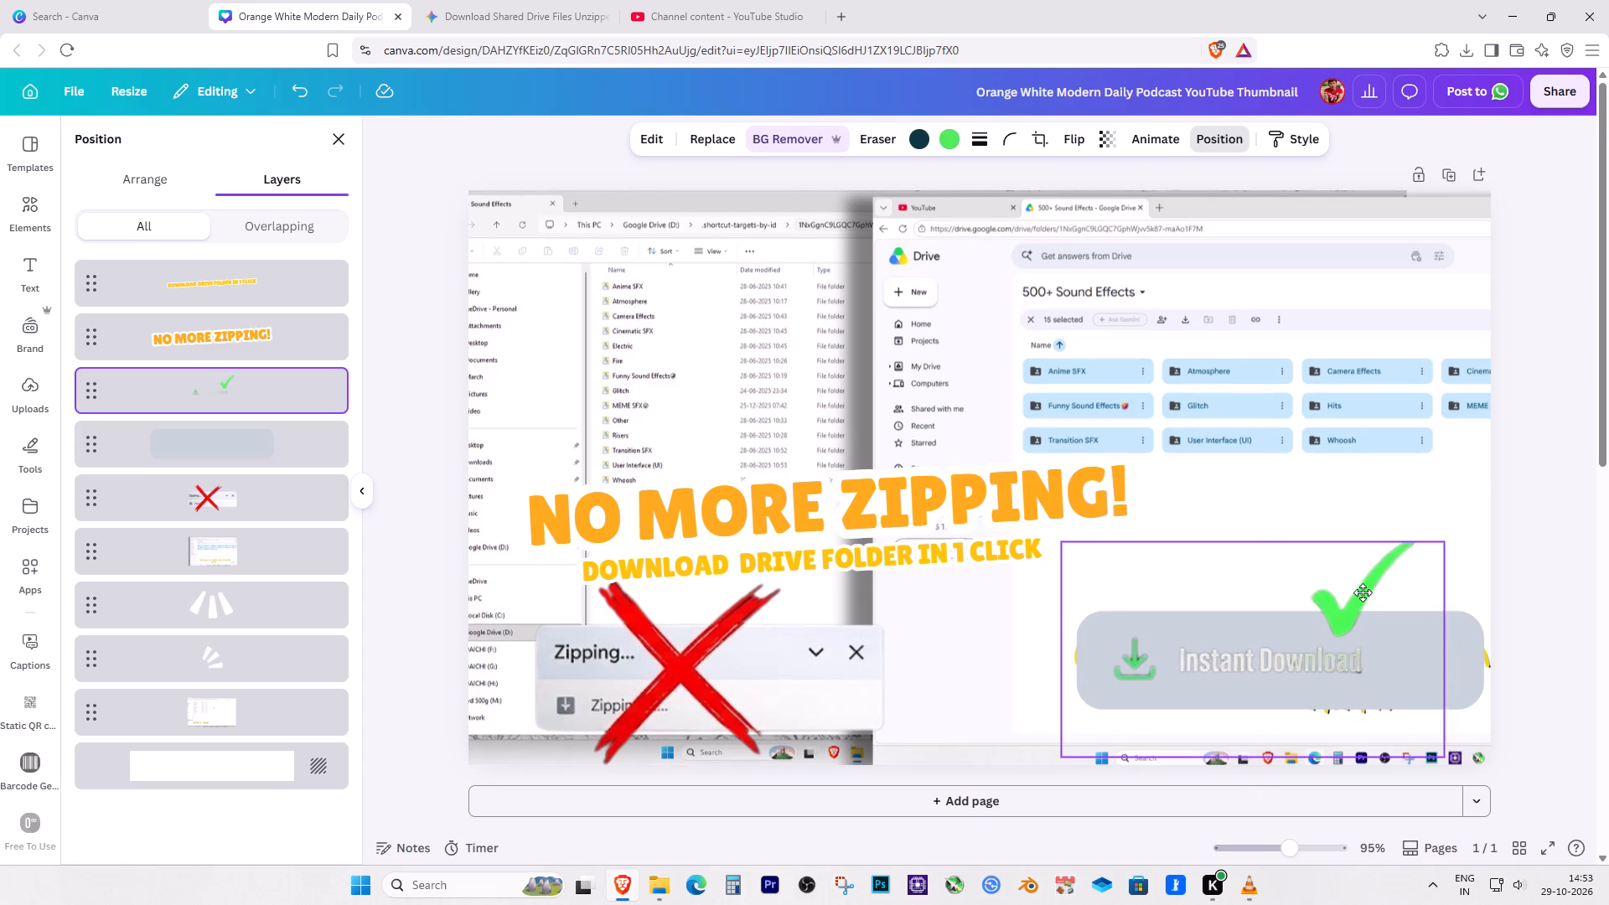
left_click_drag(1363, 592, 1363, 592)
left_click(1360, 667)
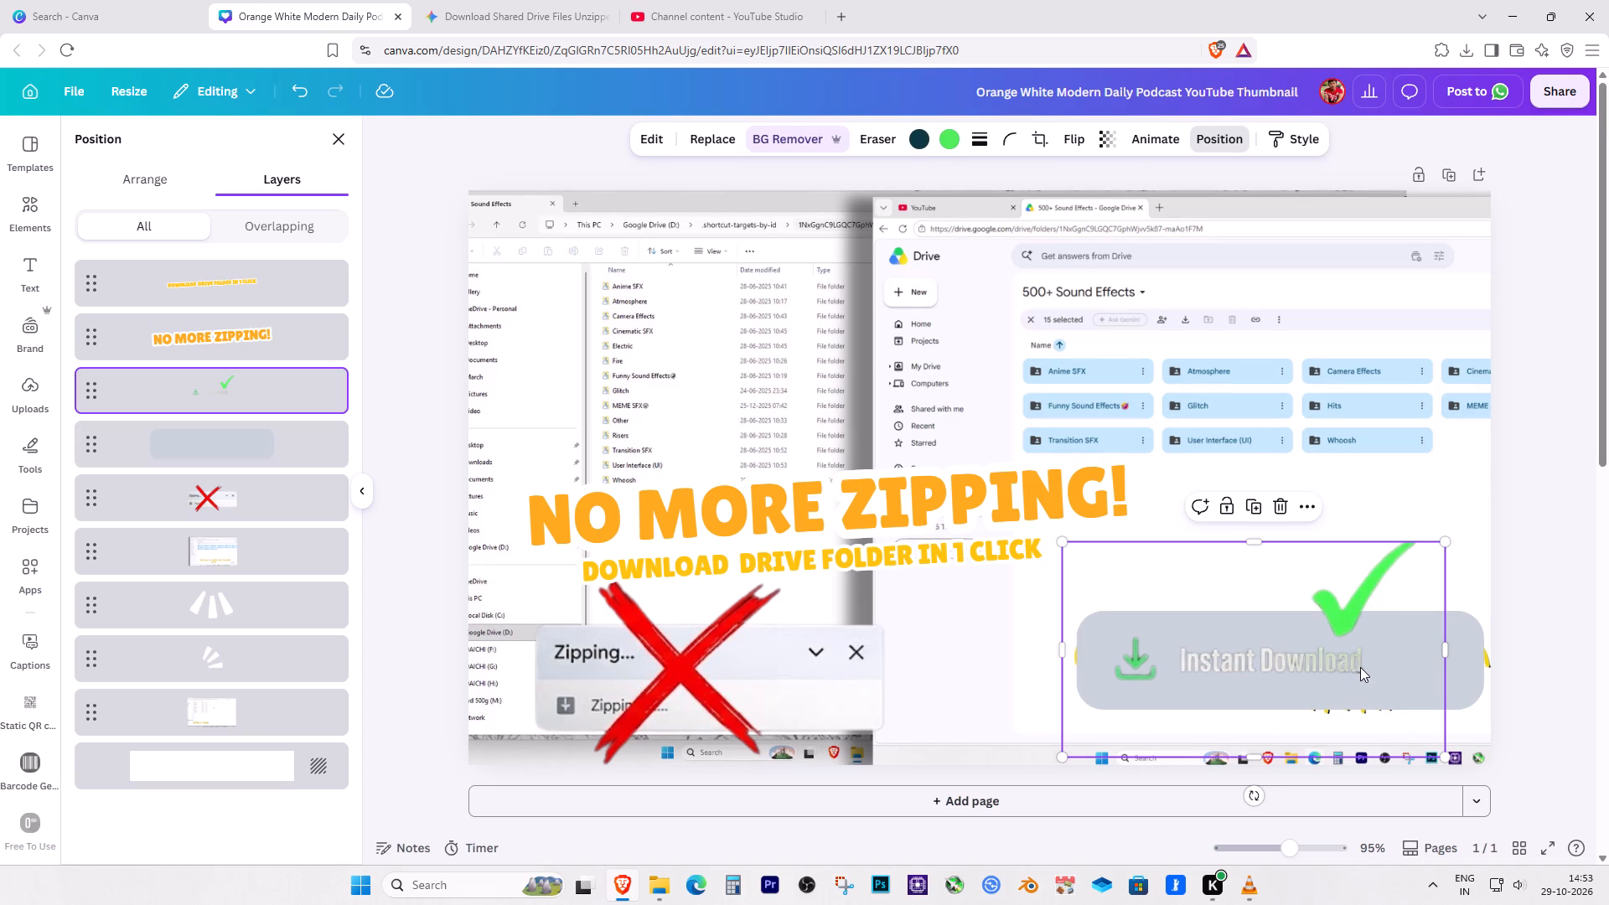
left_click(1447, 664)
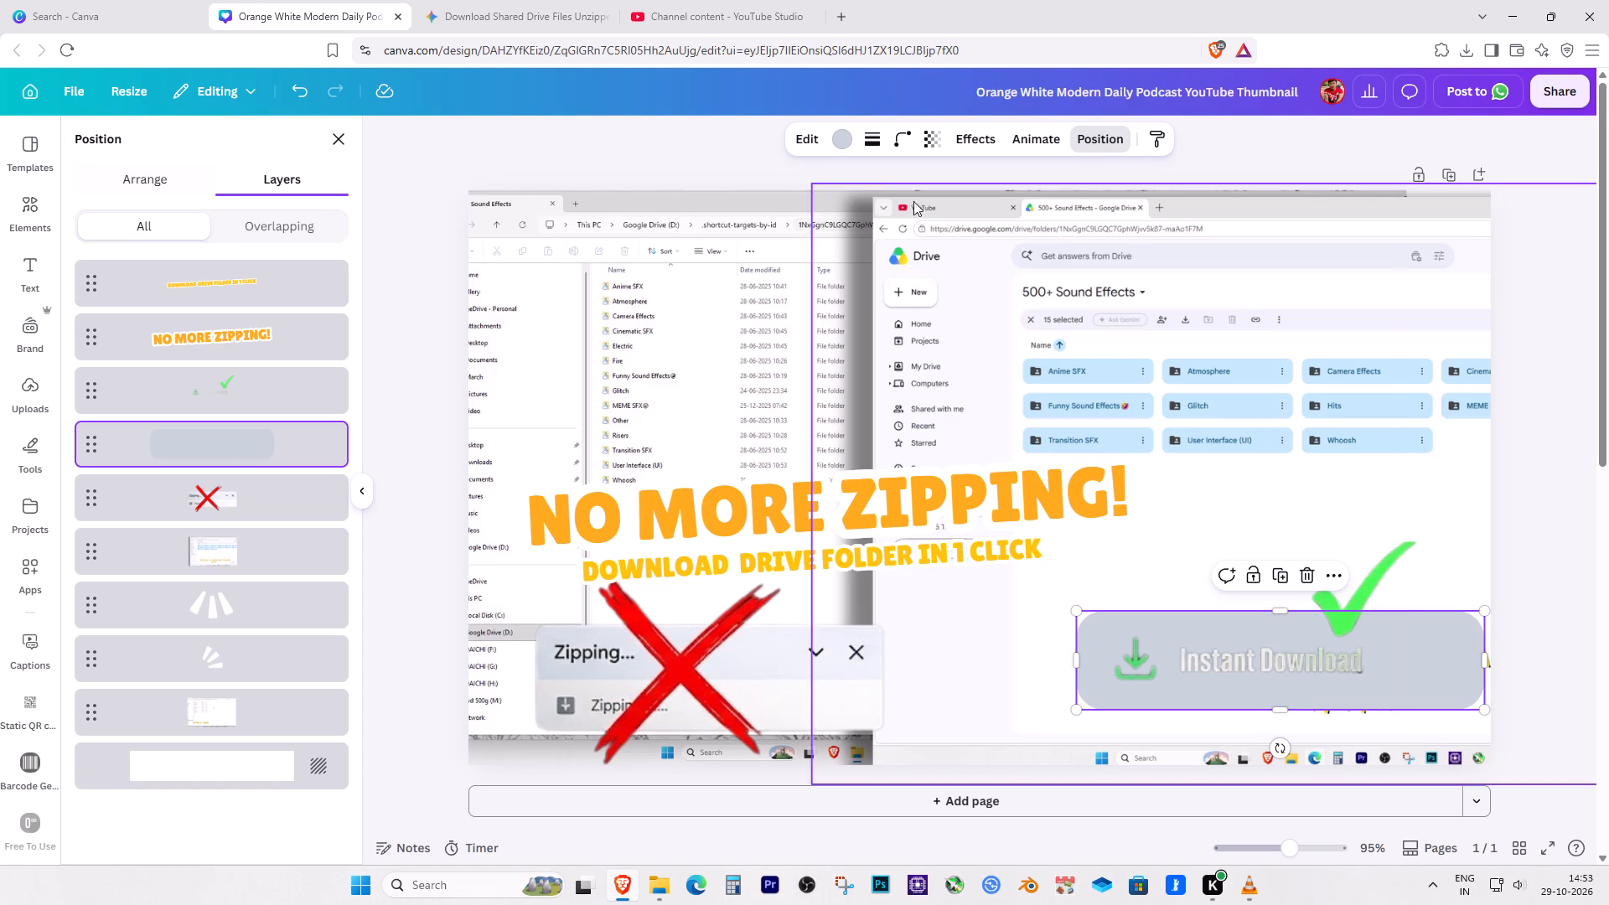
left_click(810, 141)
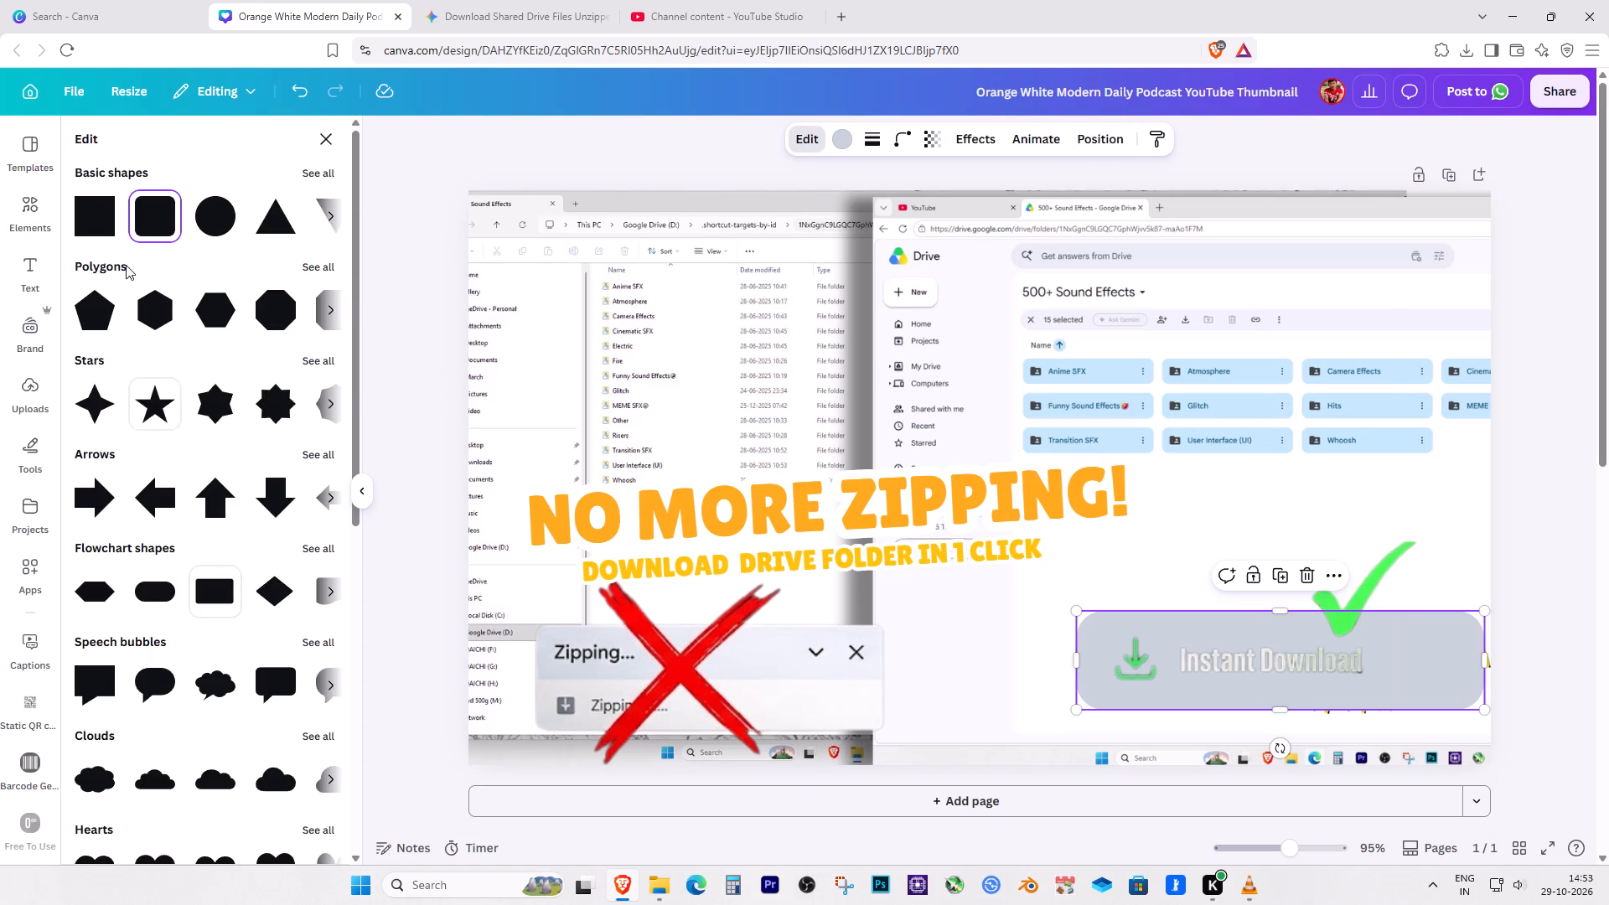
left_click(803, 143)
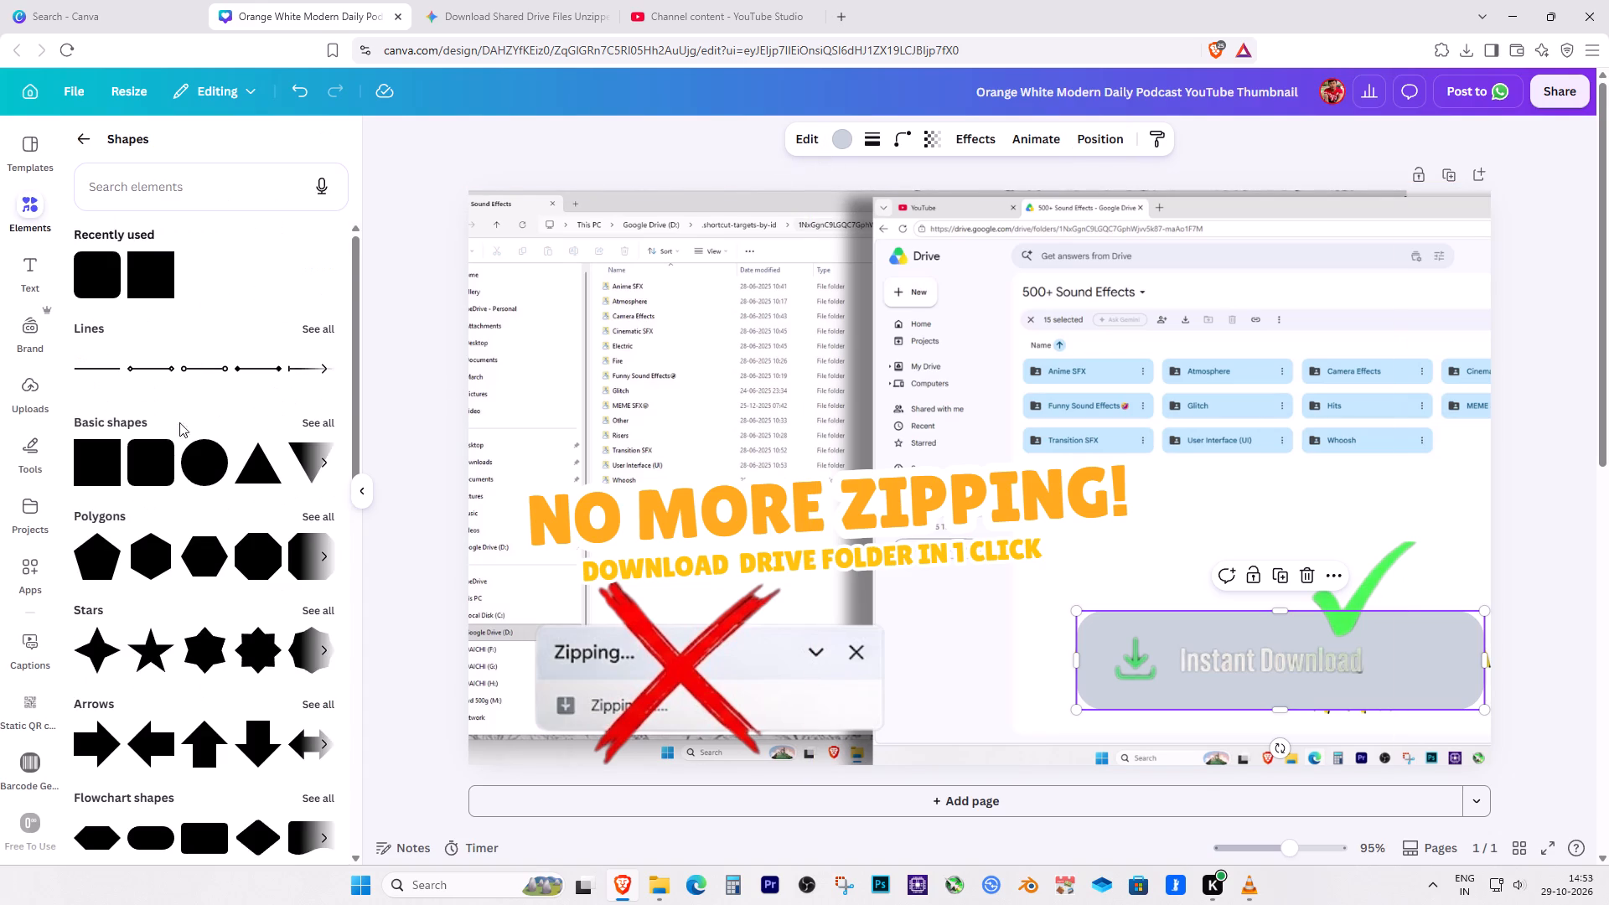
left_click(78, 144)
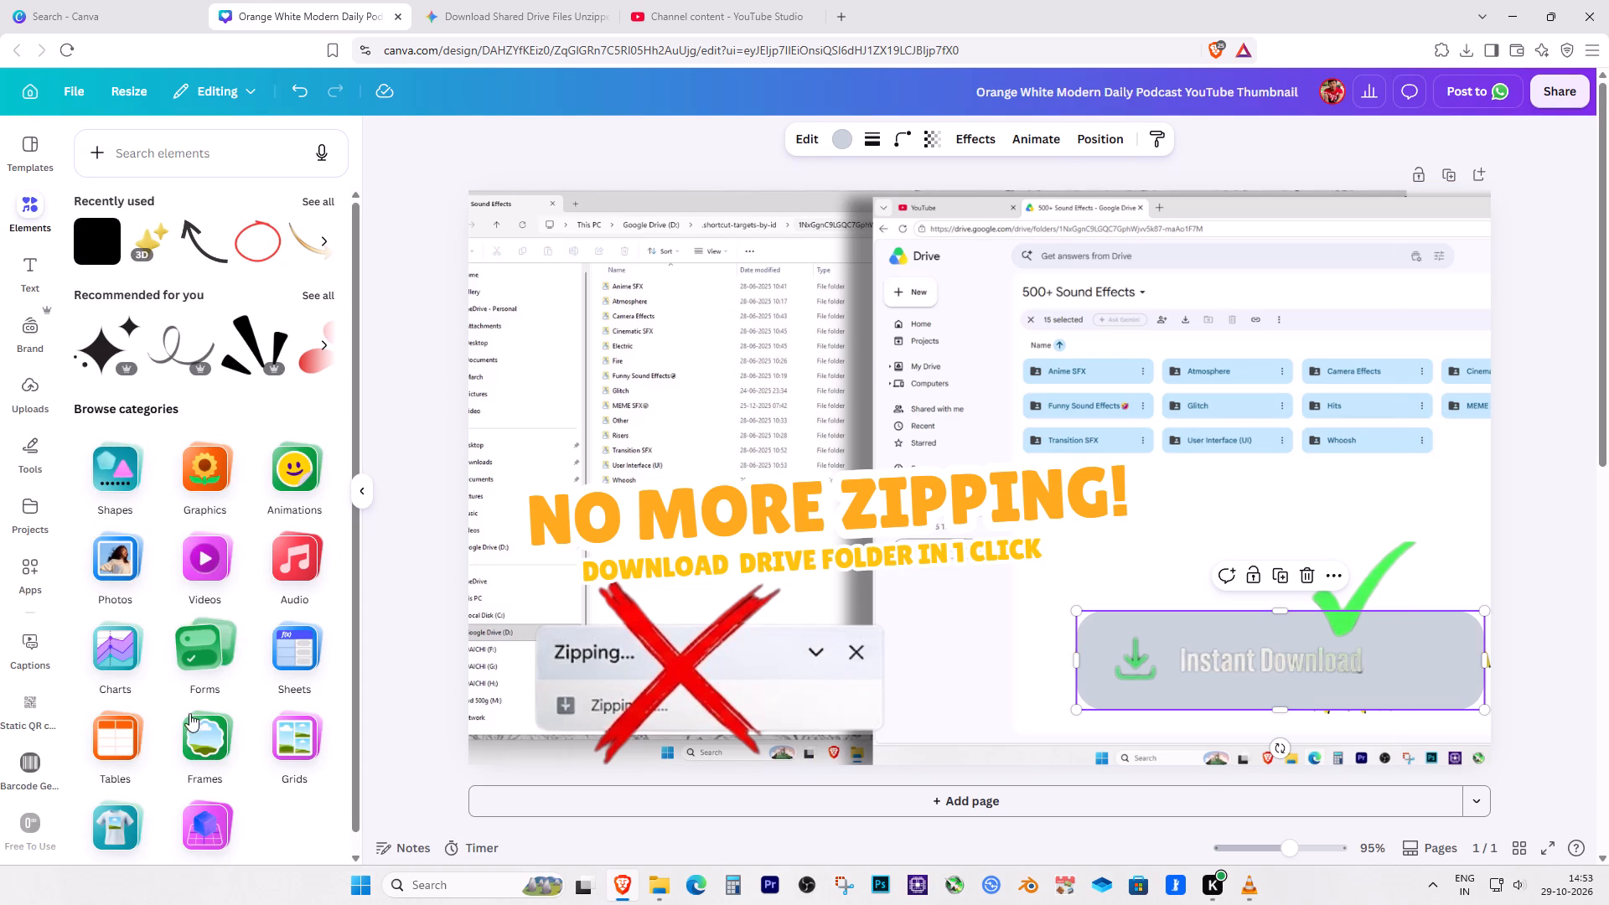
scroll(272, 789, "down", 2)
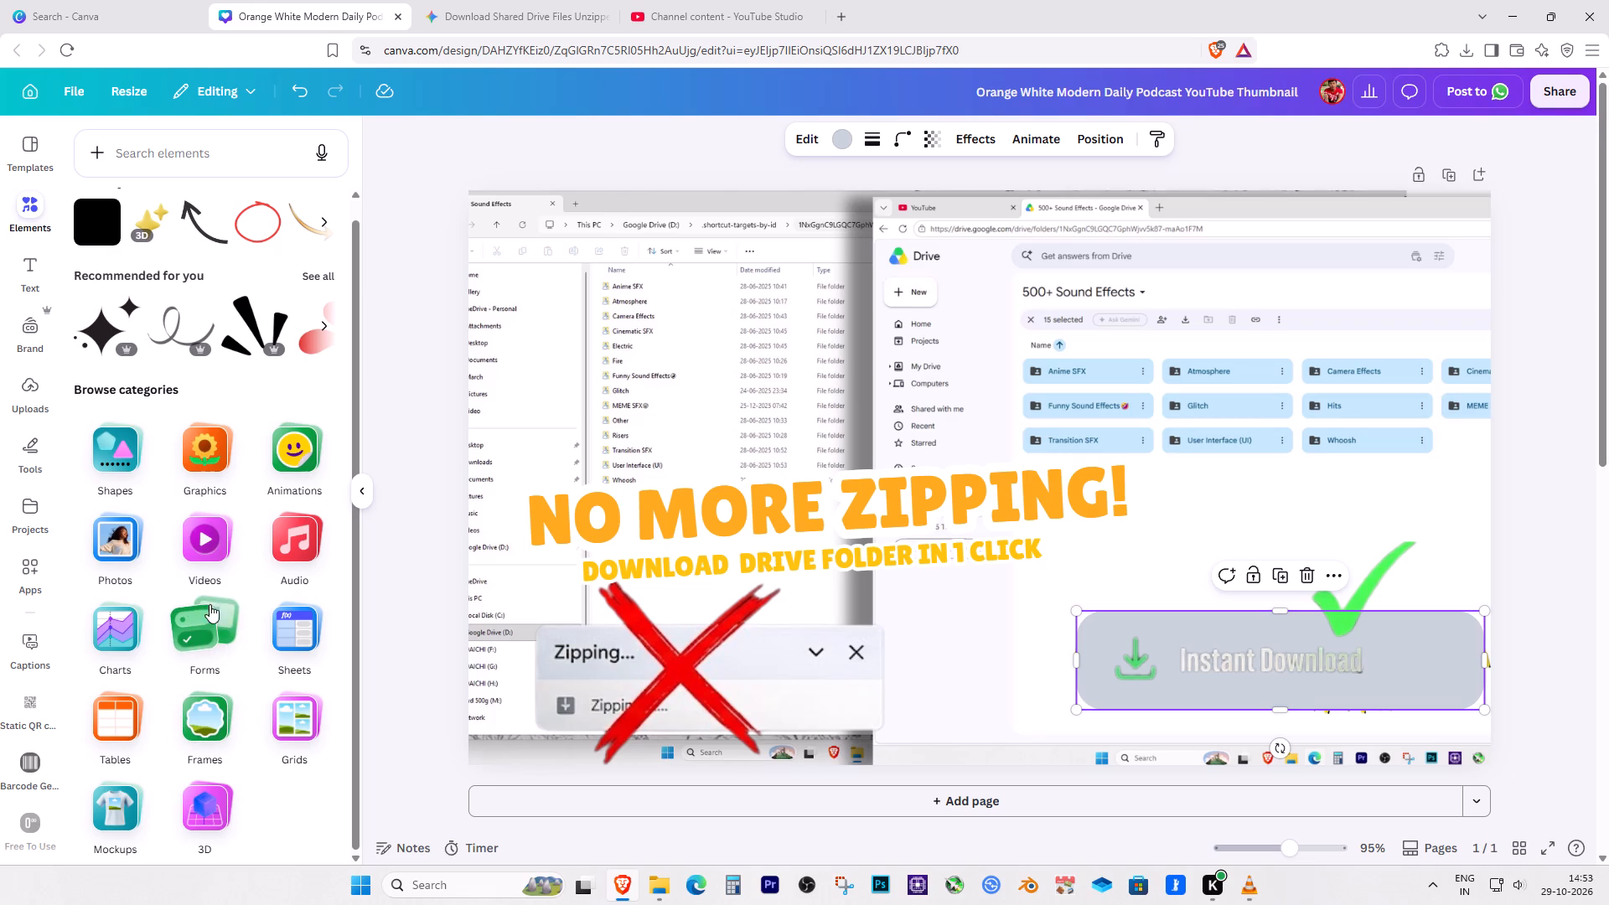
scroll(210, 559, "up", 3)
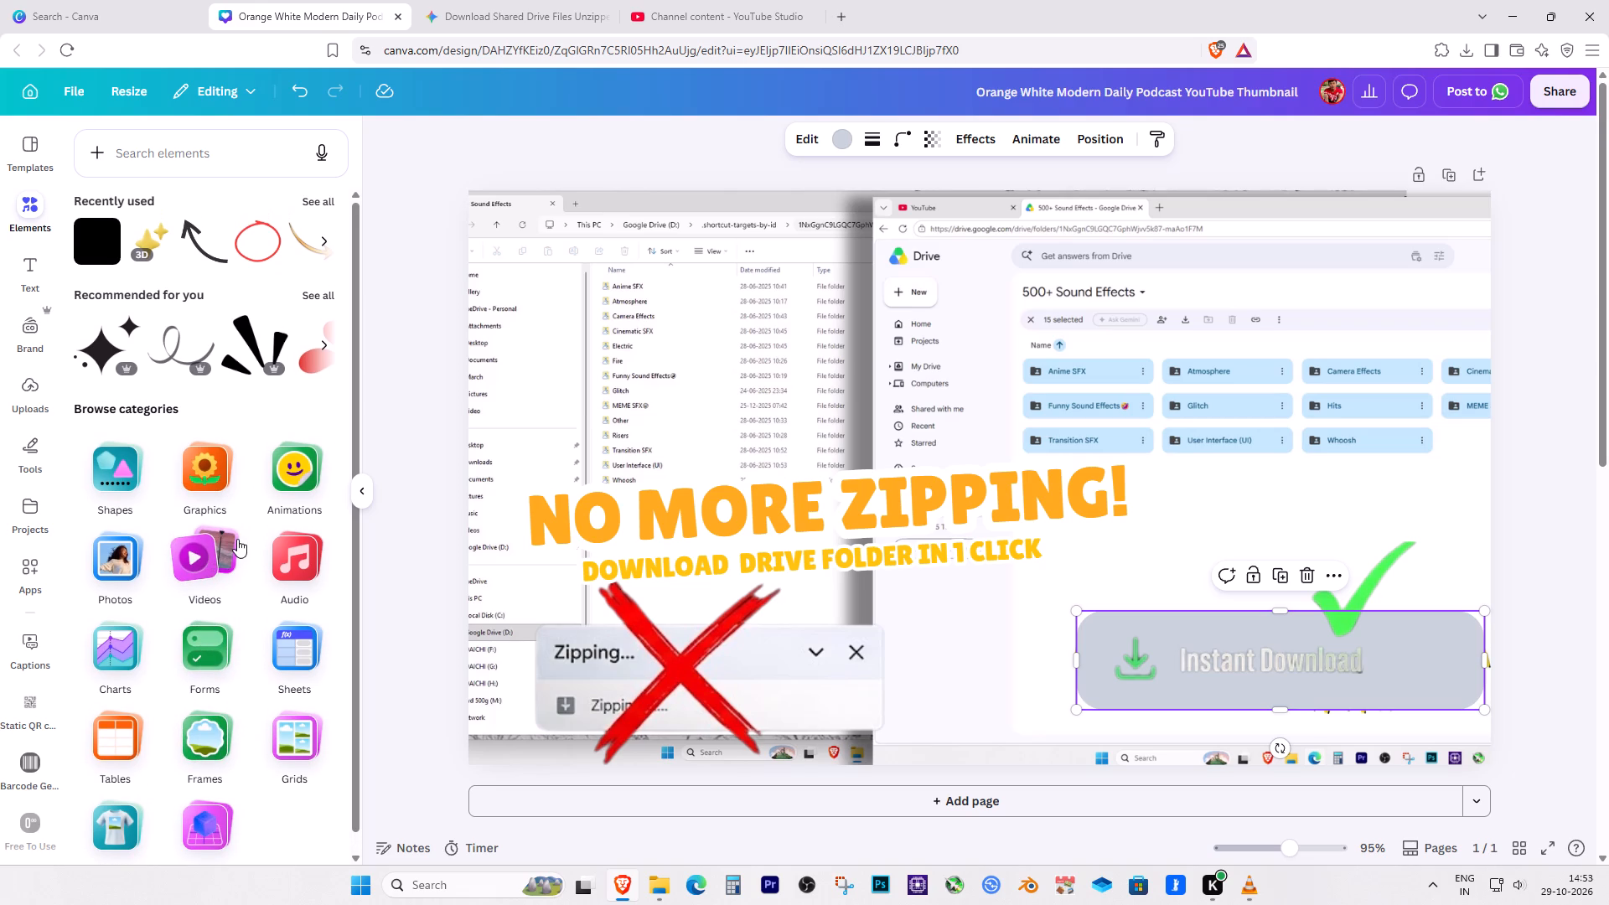
Apply the Echo effect to the grey rounded rectangle behind the Instant Download text.
left_click(977, 137)
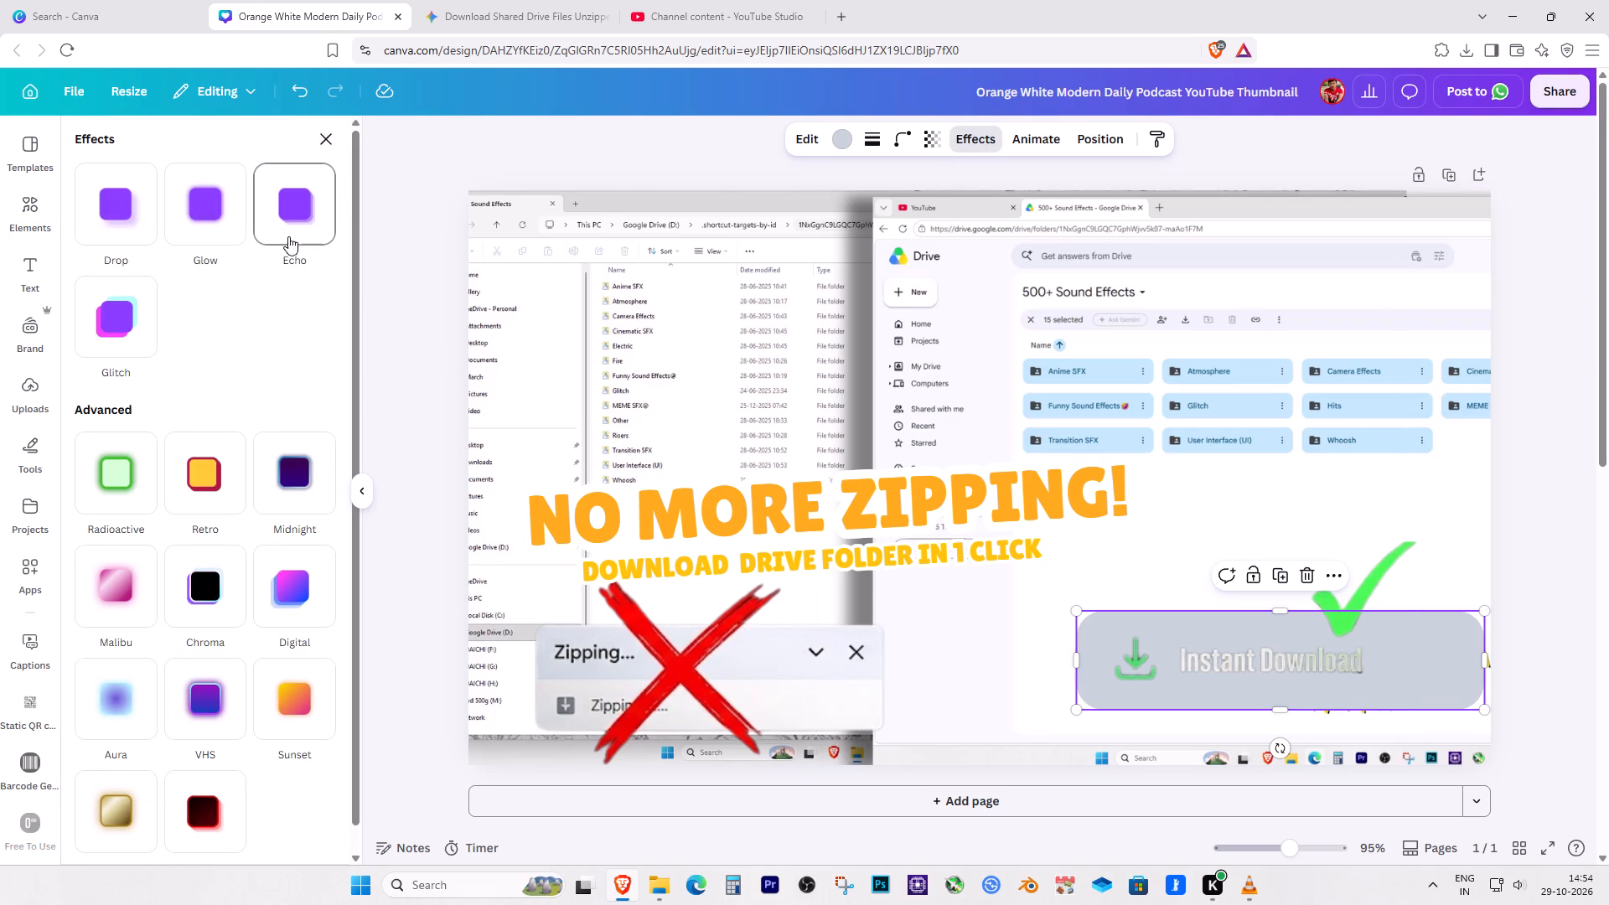
left_click(214, 226)
left_click(278, 202)
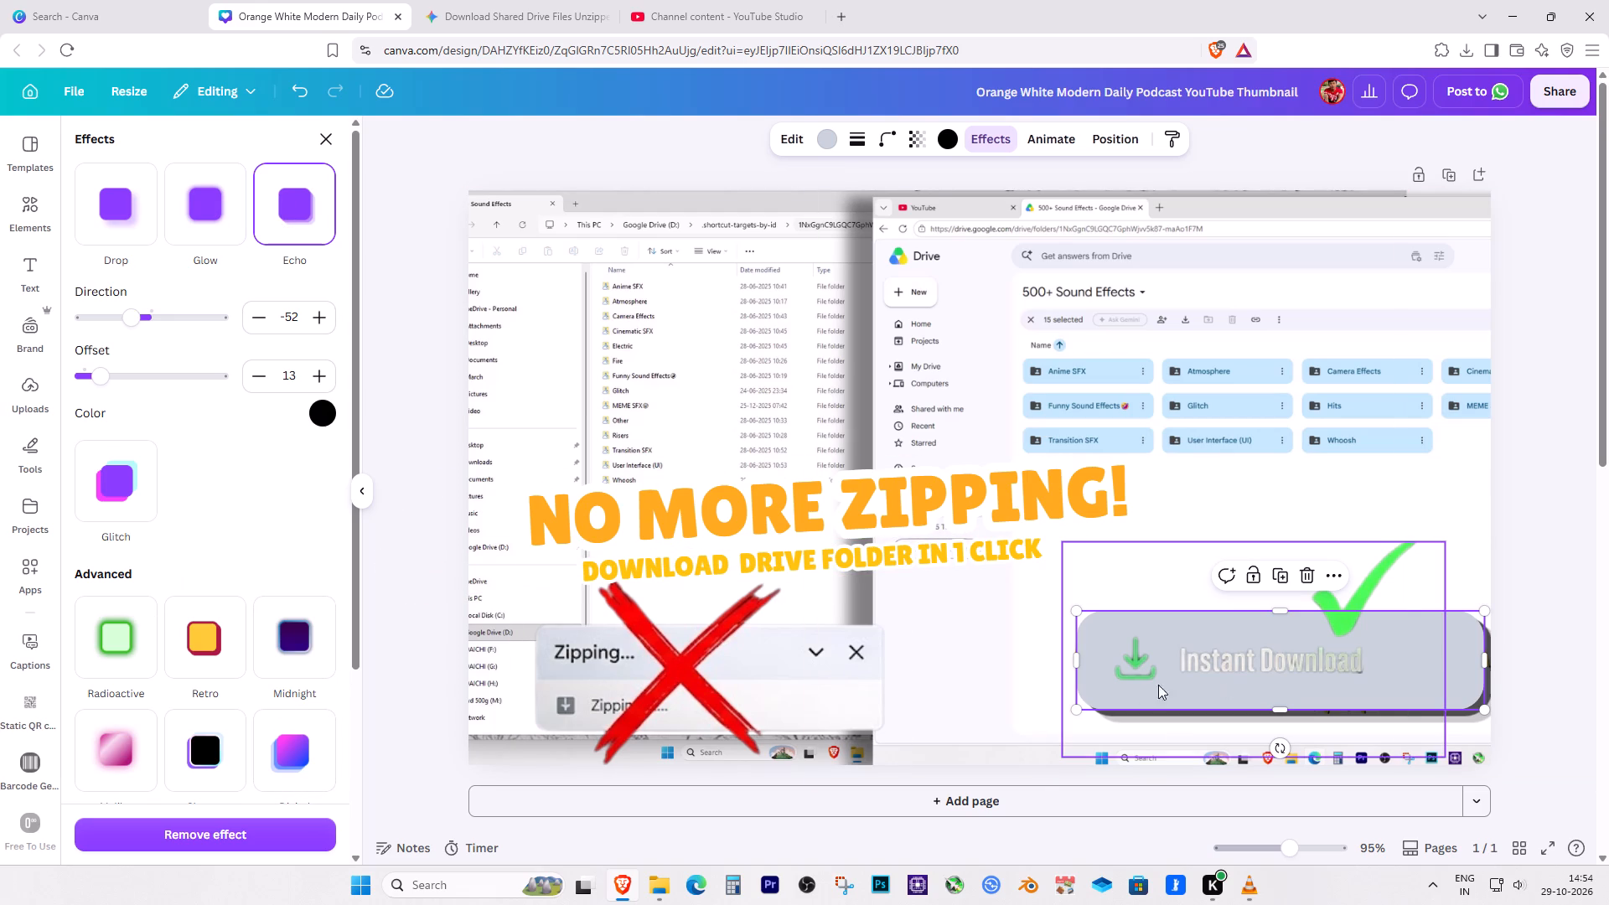
left_click(1521, 583)
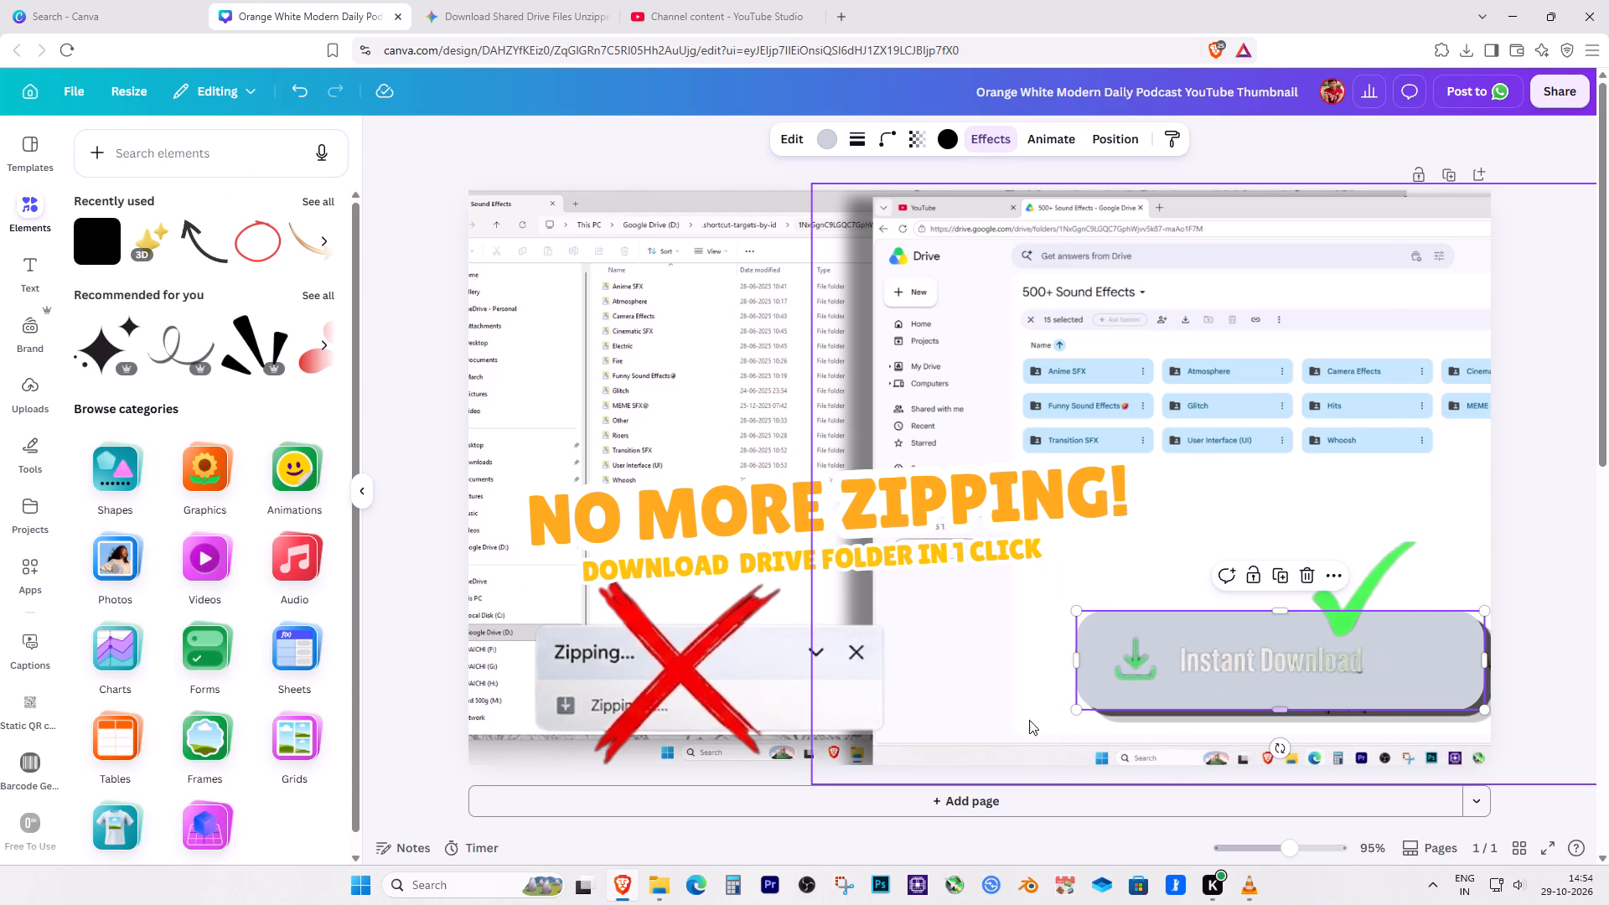
left_click(957, 701)
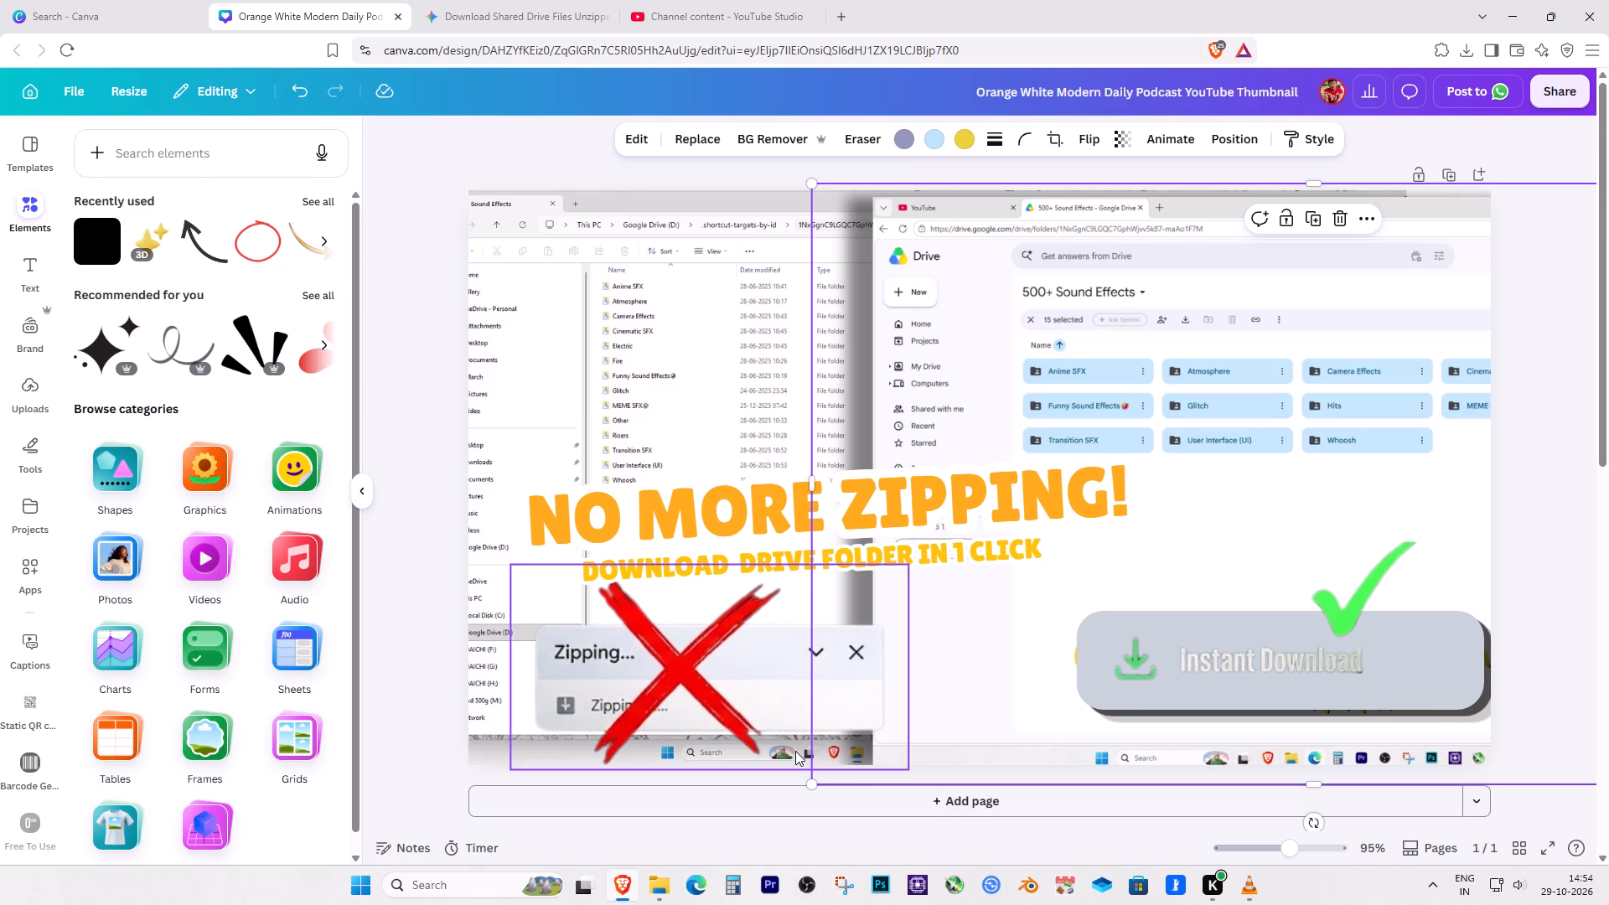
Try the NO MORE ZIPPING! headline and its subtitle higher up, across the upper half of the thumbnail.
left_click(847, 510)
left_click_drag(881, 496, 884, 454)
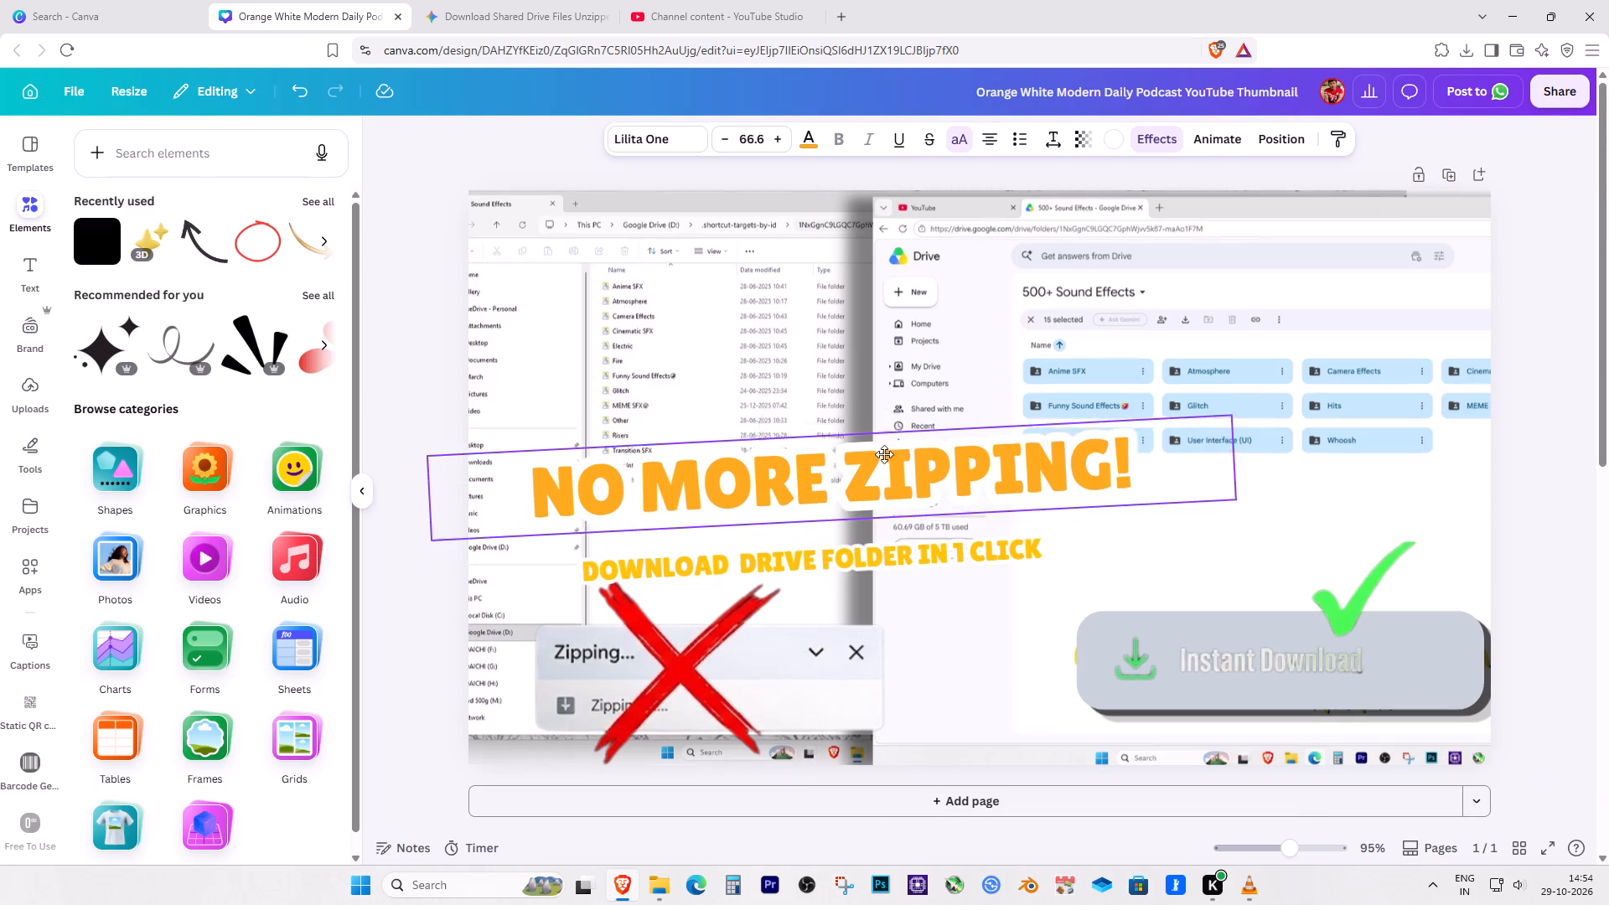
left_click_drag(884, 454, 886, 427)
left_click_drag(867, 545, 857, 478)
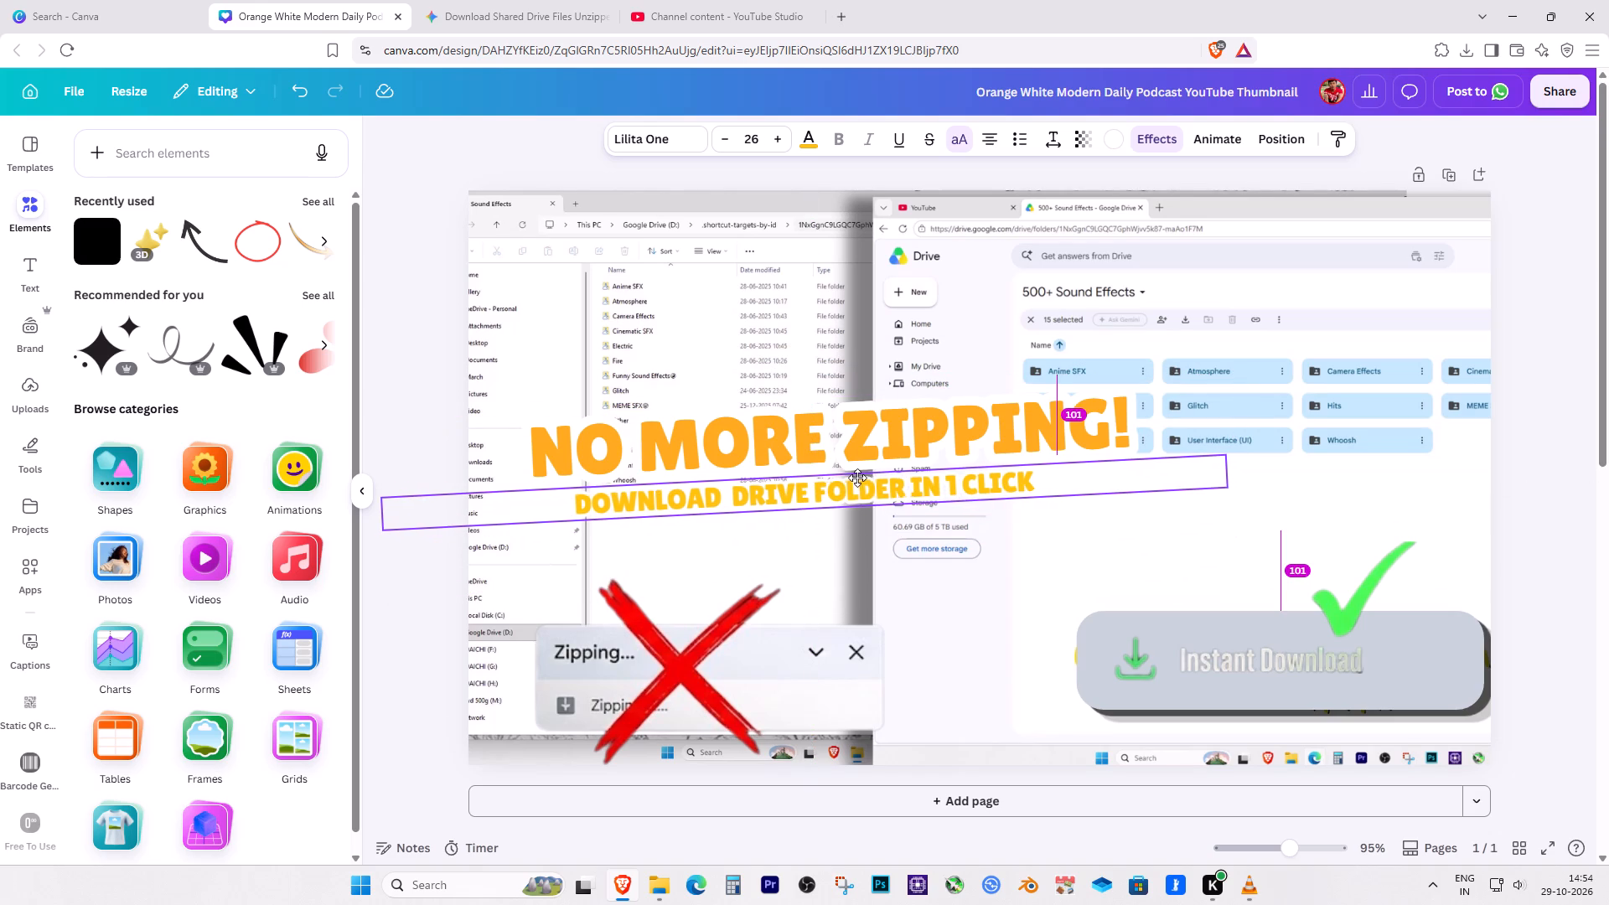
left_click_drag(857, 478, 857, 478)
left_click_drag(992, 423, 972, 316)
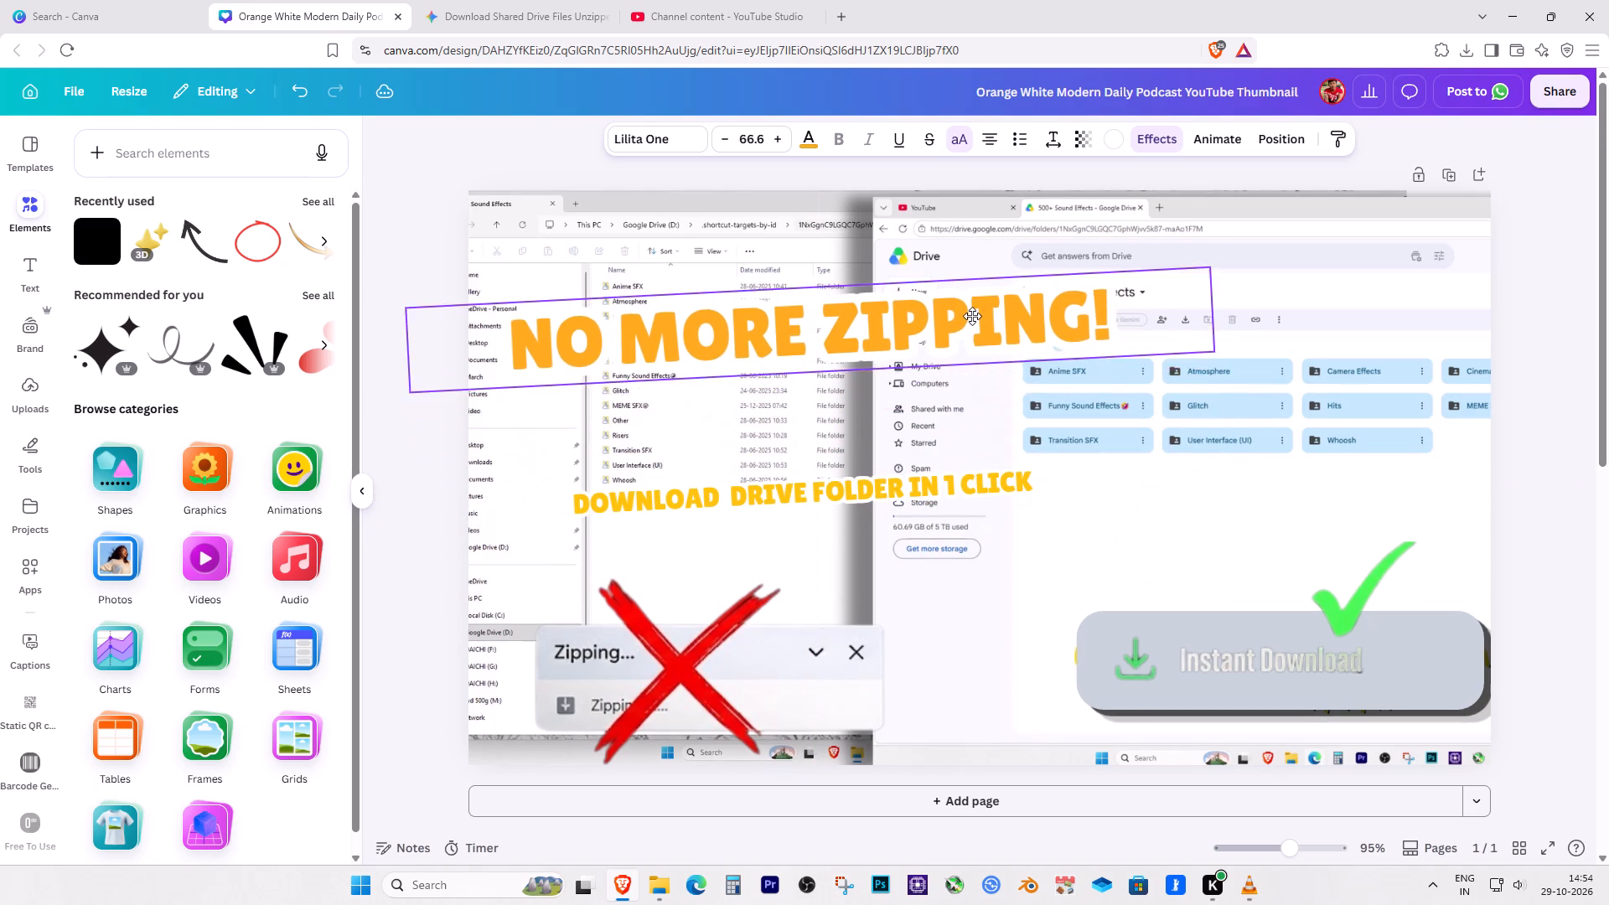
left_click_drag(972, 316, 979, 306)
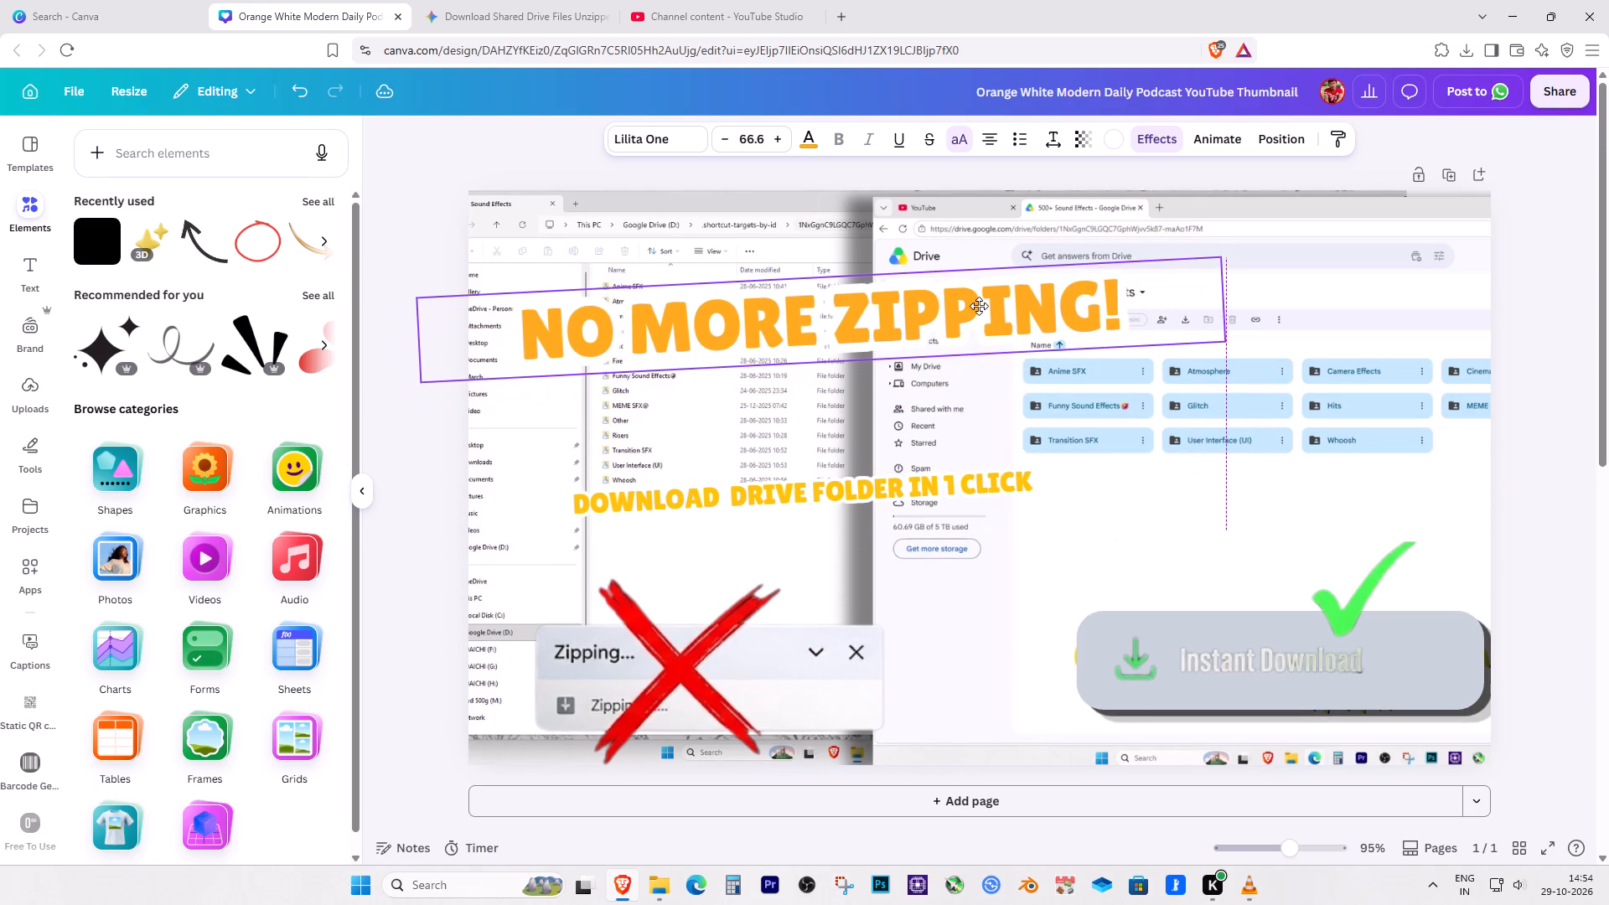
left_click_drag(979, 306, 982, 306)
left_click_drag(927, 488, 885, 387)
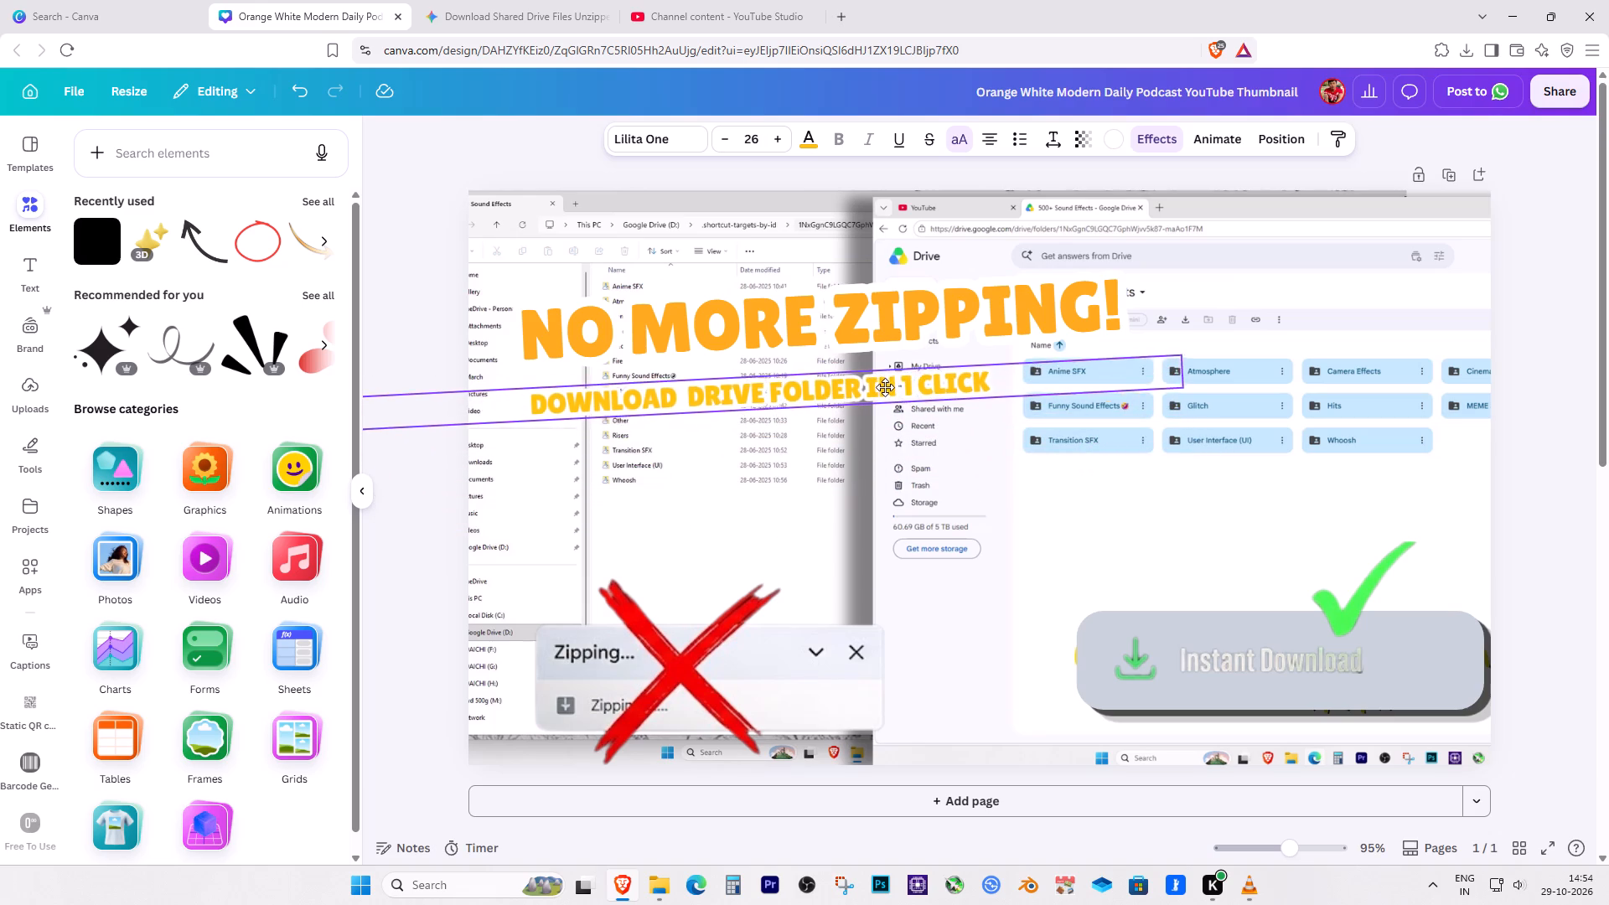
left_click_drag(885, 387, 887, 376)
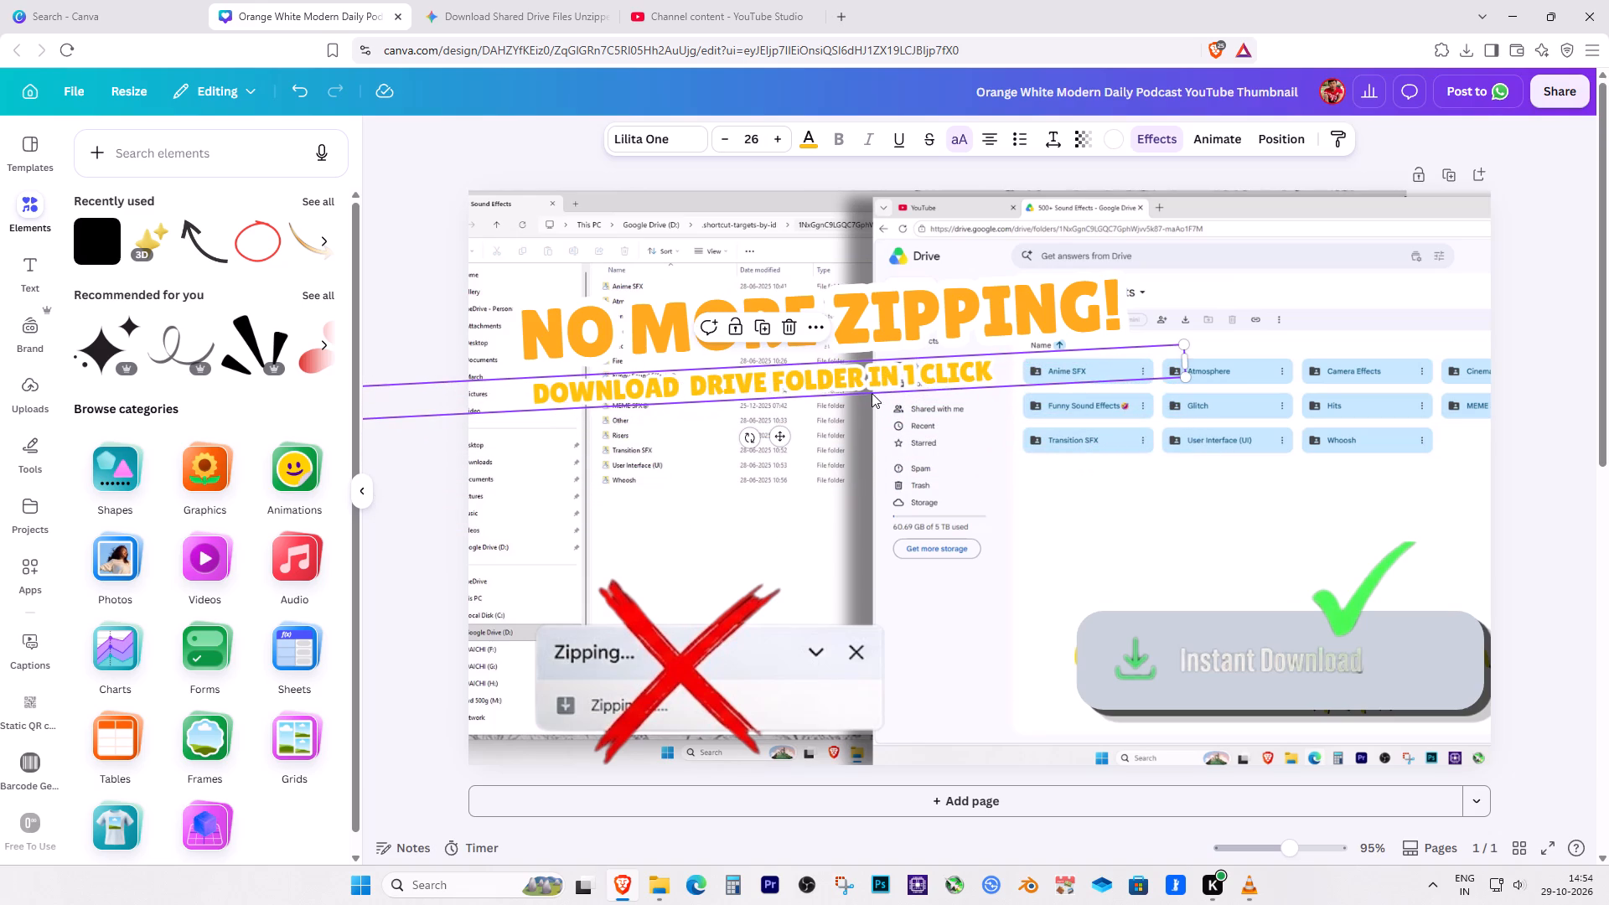
Move the headline and subtitle back down just above the crossed-out Zipping box, with the subtitle tucked directly beneath the headline.
left_click_drag(872, 385, 840, 577)
left_click_drag(941, 324, 888, 506)
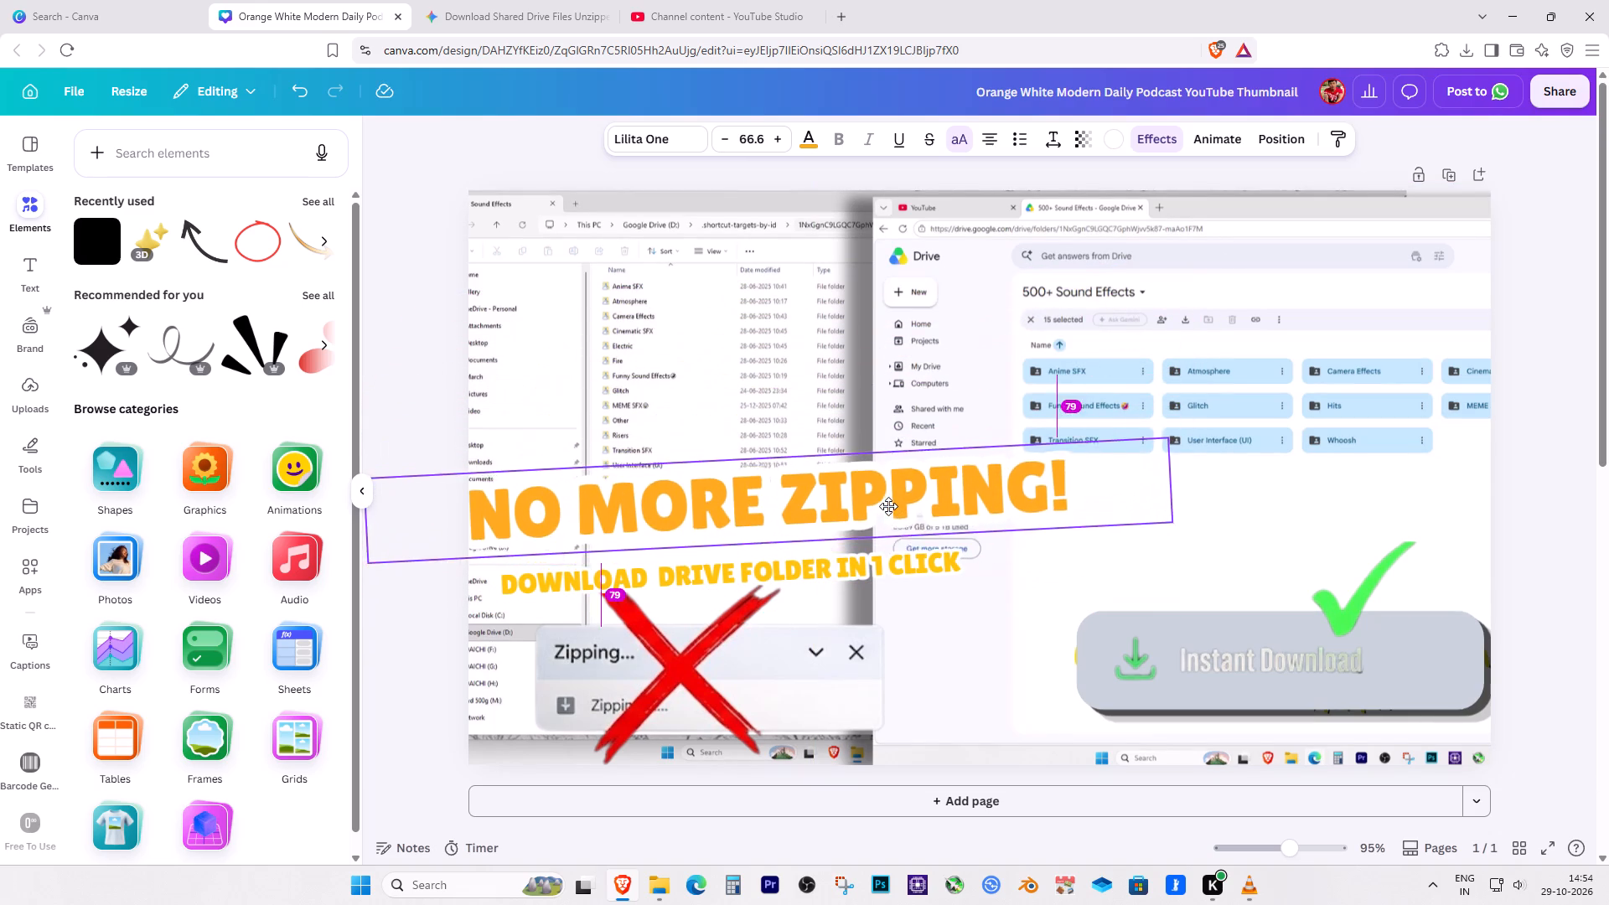
left_click_drag(888, 506, 909, 521)
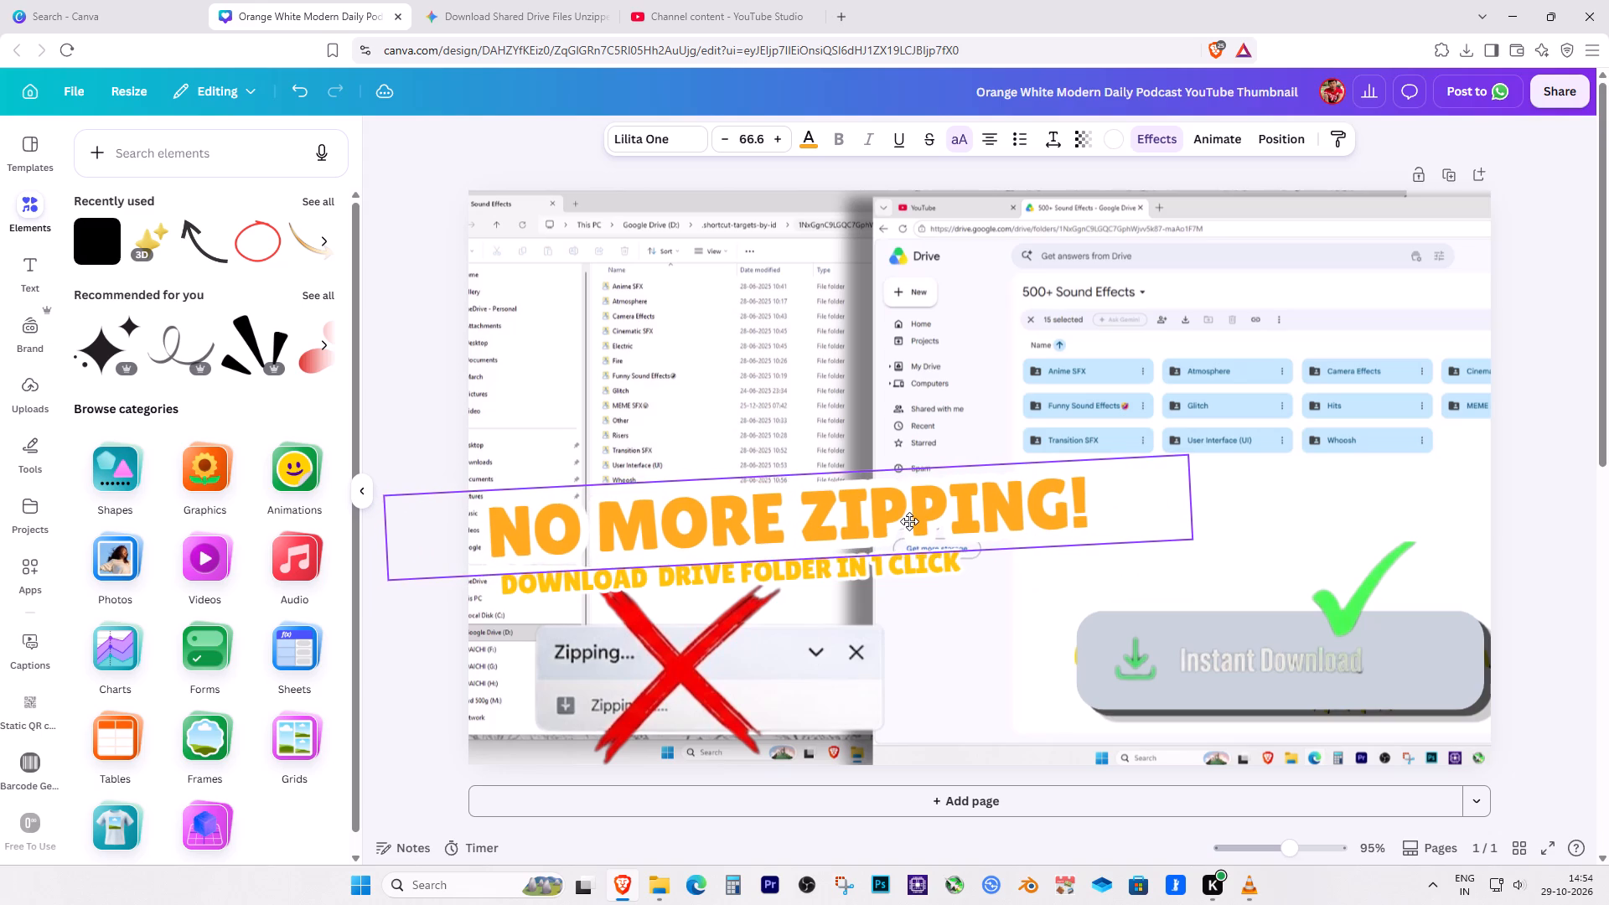
left_click_drag(909, 521, 909, 519)
left_click_drag(841, 576, 869, 571)
left_click(649, 0)
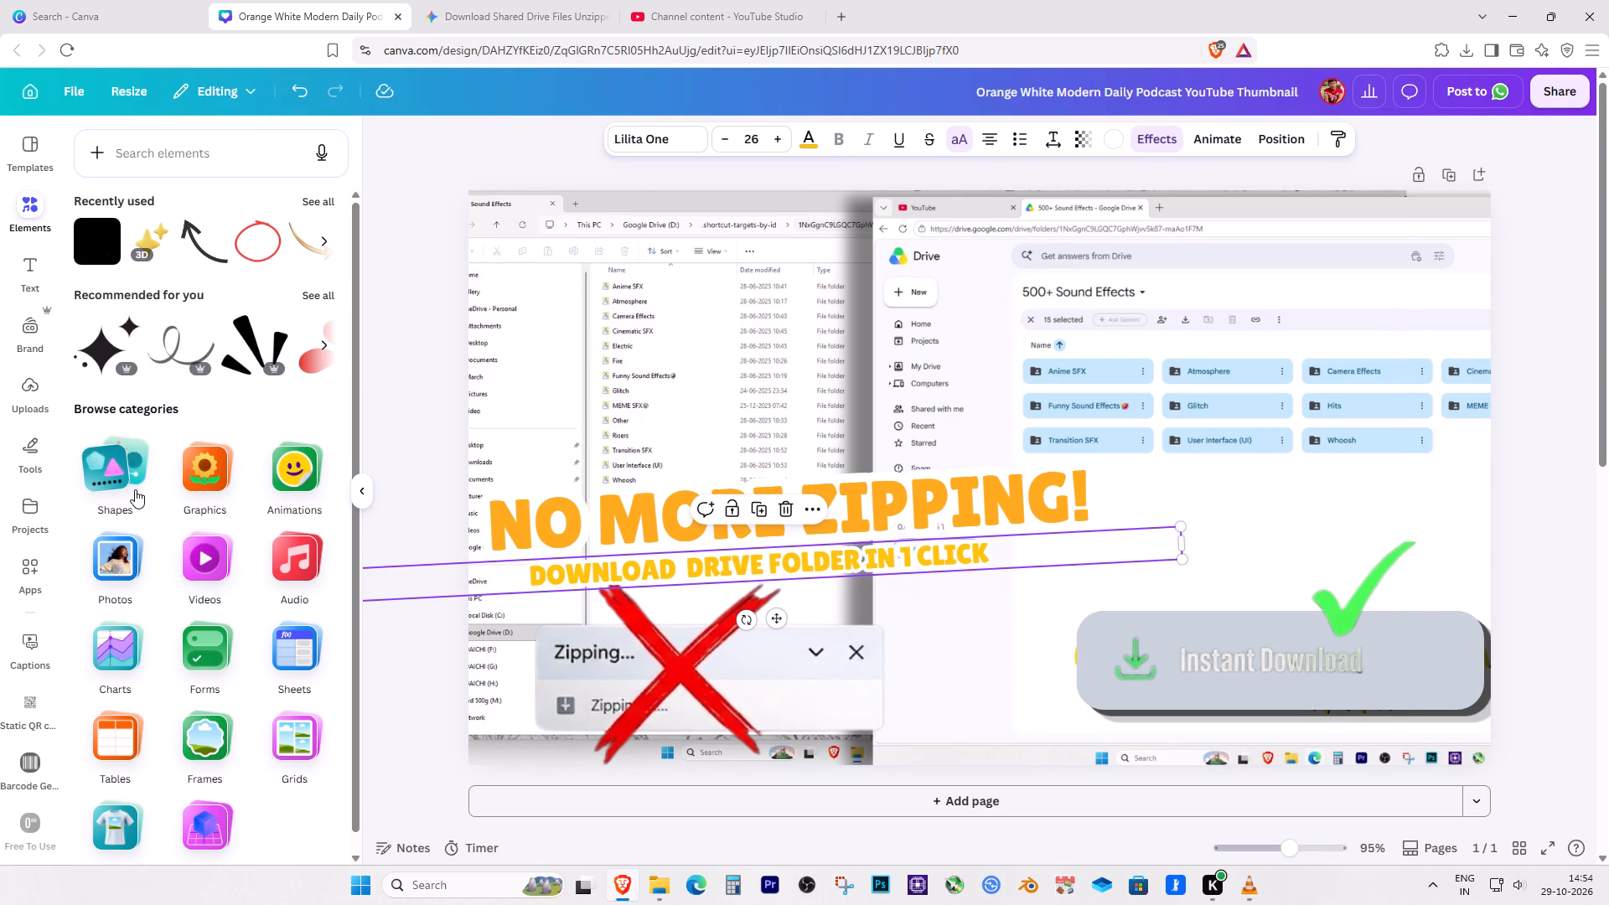
left_click(195, 486)
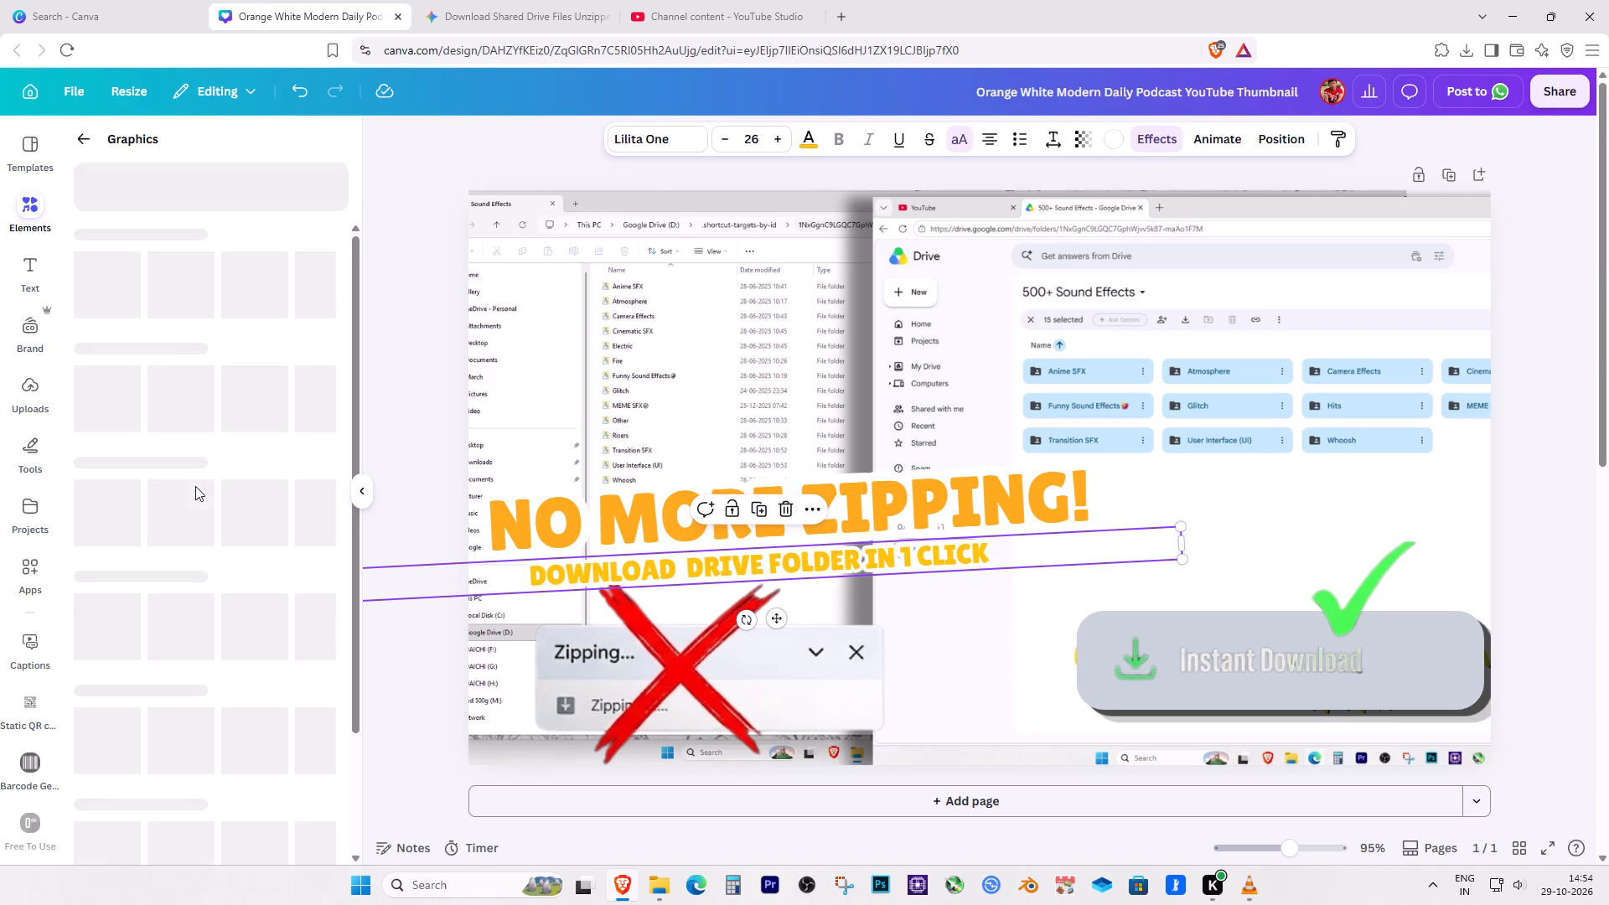
scroll(215, 614, "down", 2)
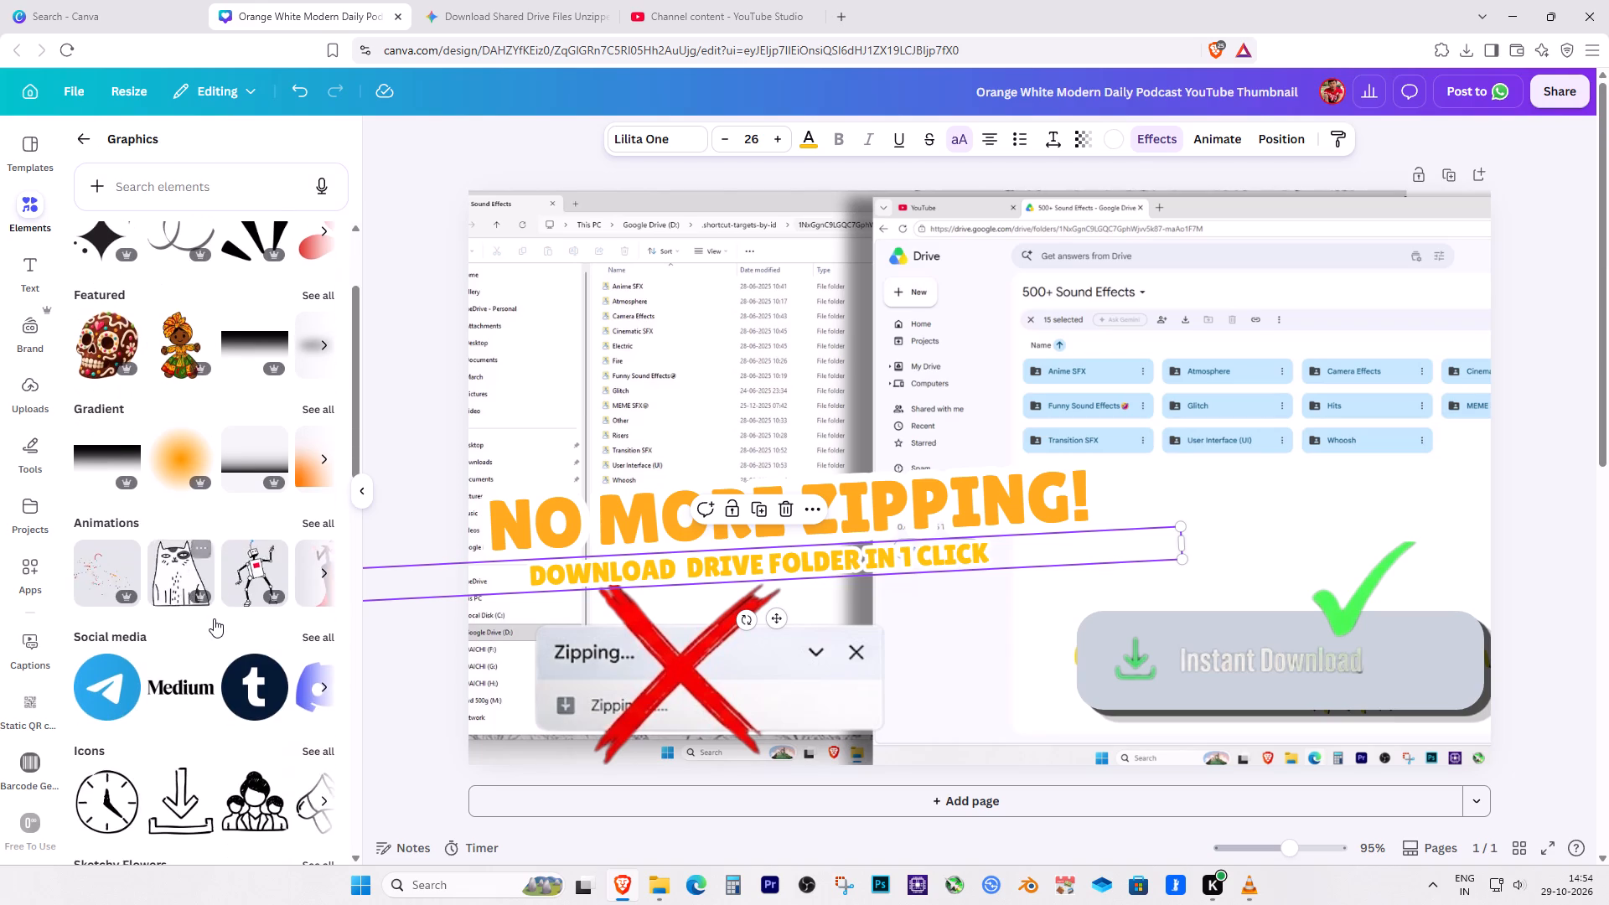
scroll(214, 618, "down", 1)
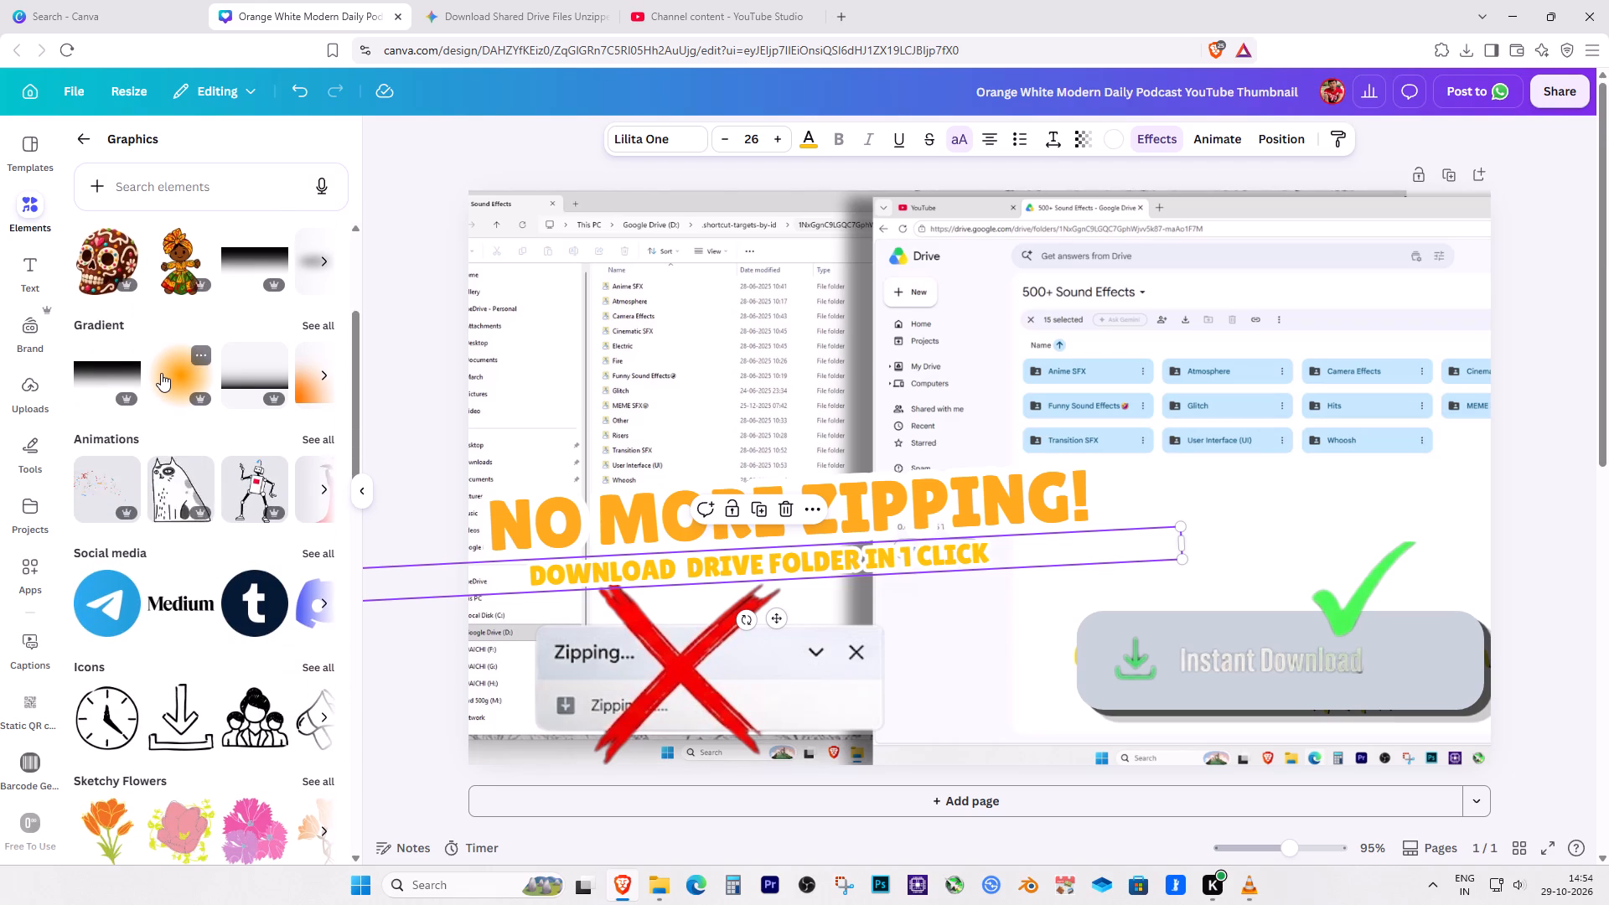
left_click(330, 318)
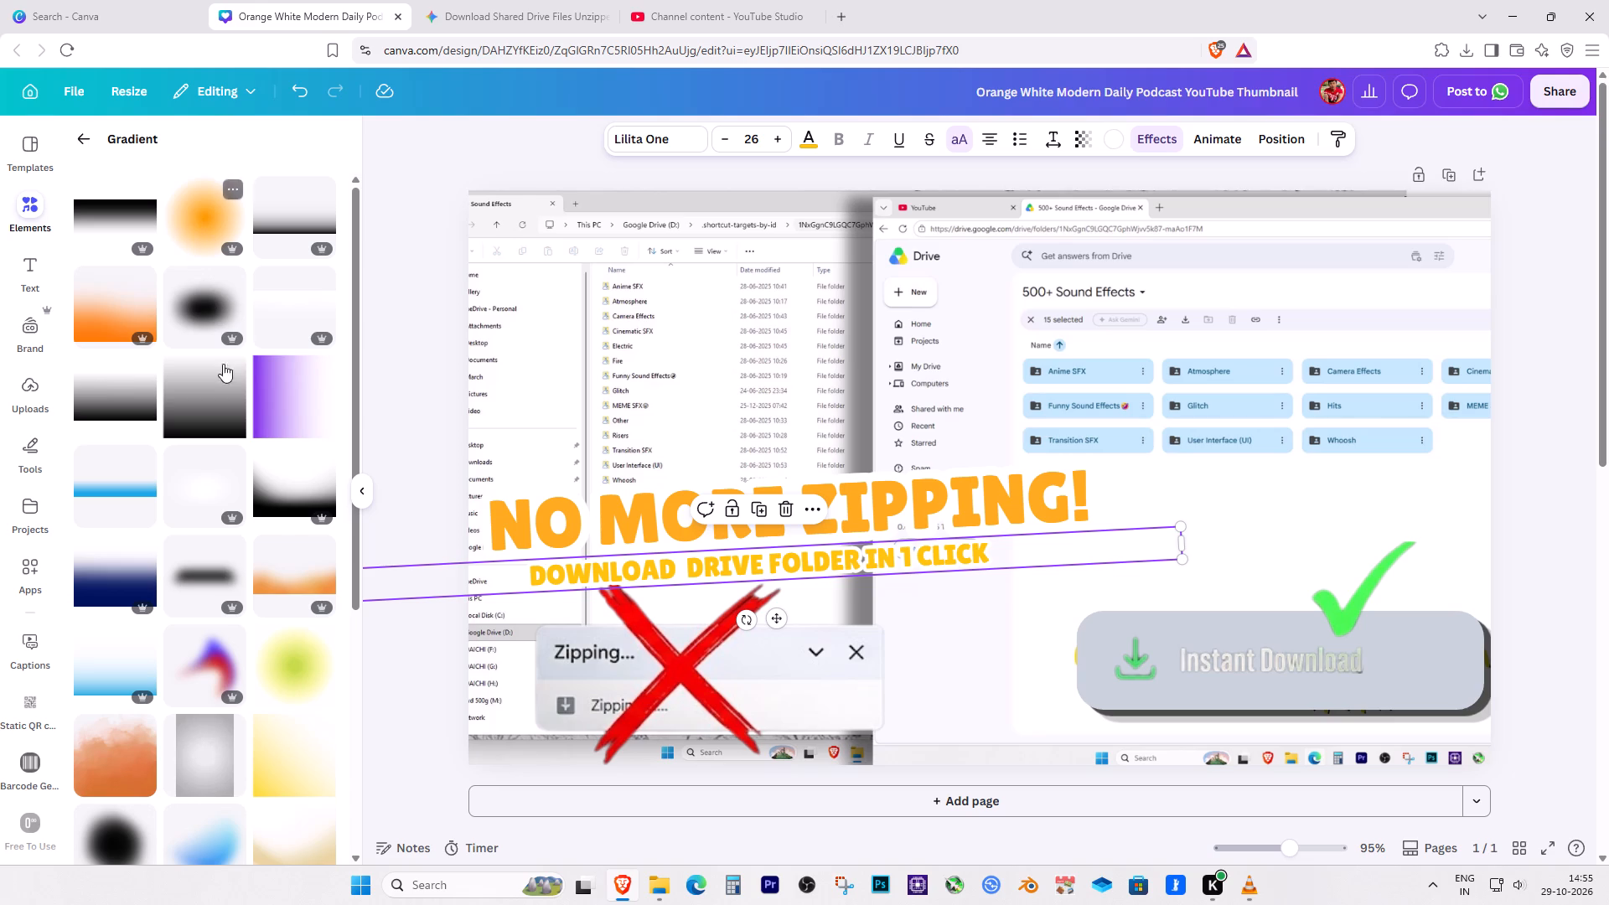
scroll(217, 716, "down", 1)
scroll(263, 585, "down", 1)
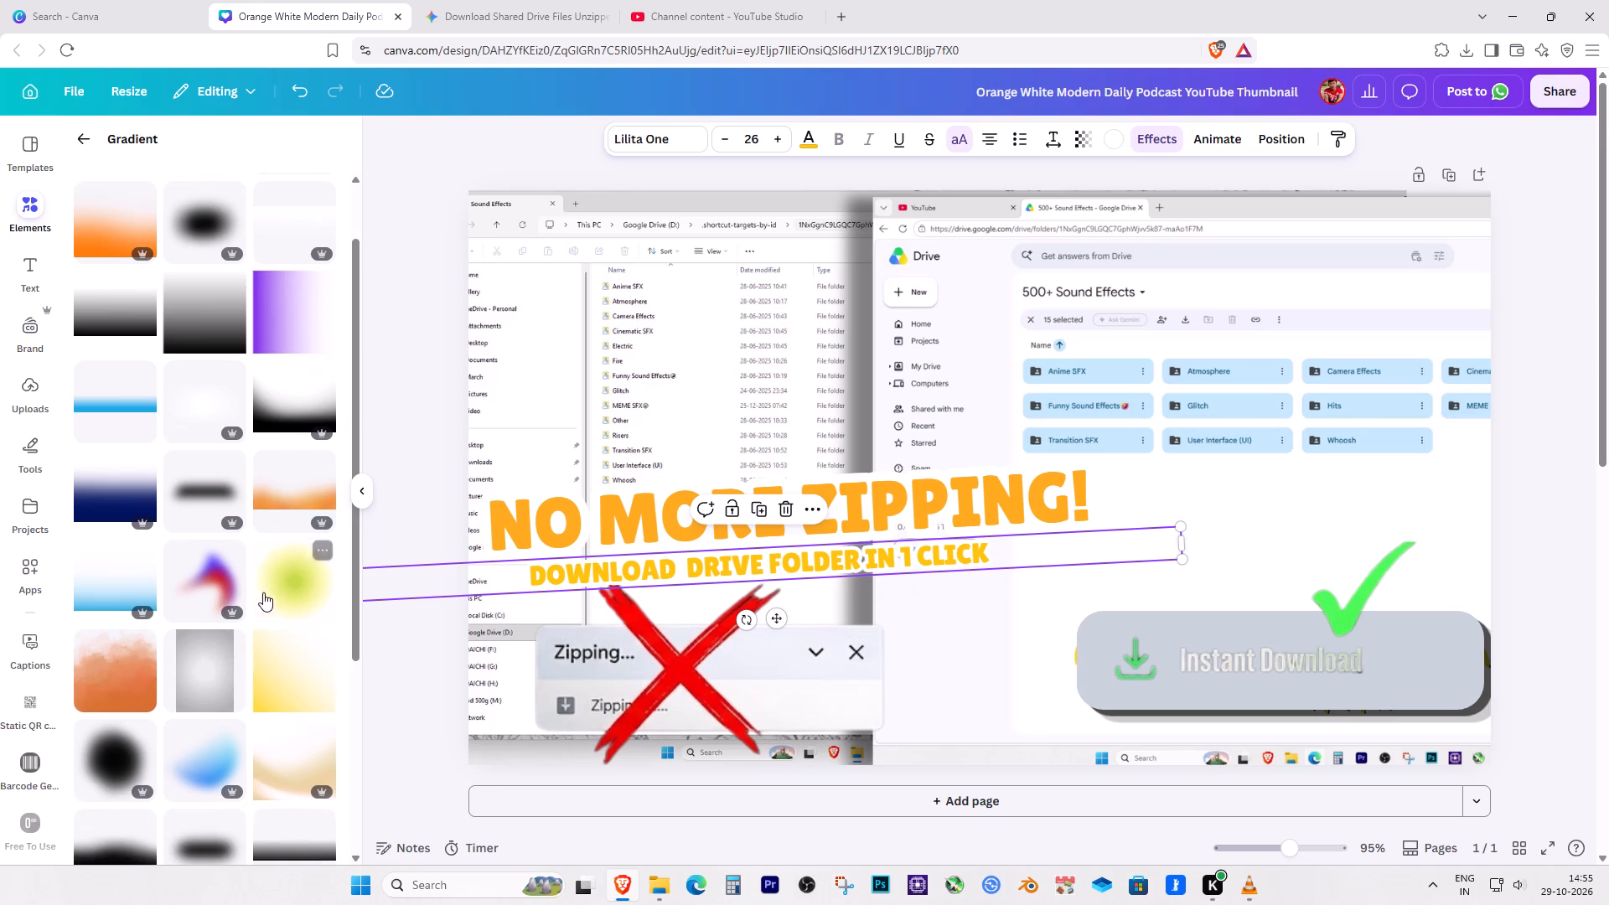
scroll(274, 595, "down", 4)
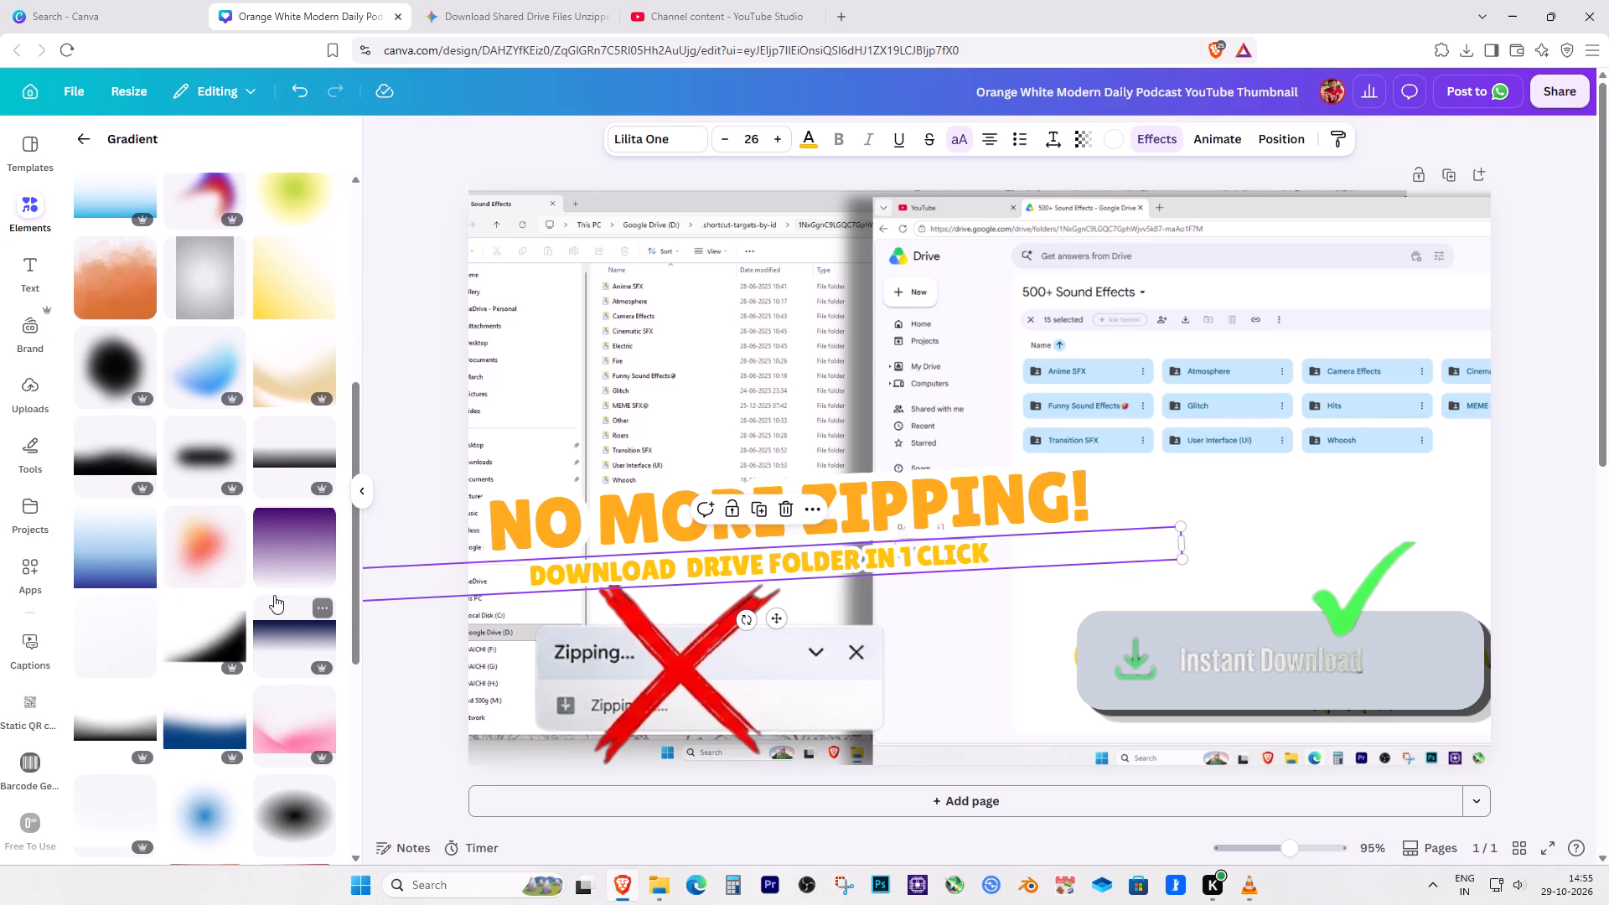
scroll(274, 595, "down", 4)
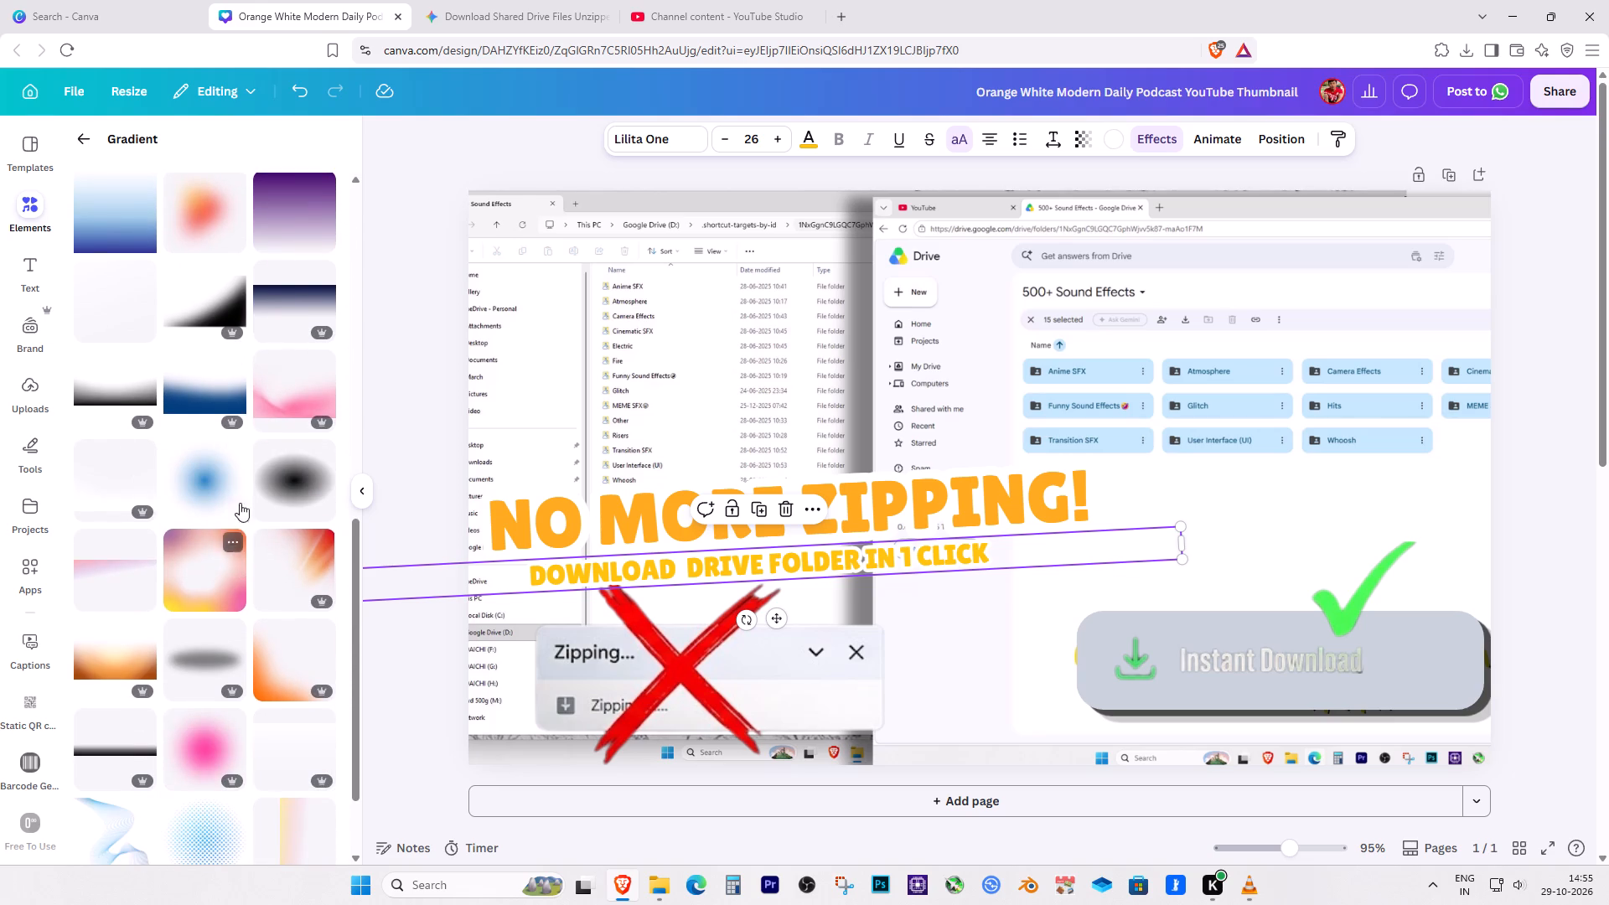
left_click_drag(287, 384, 629, 378)
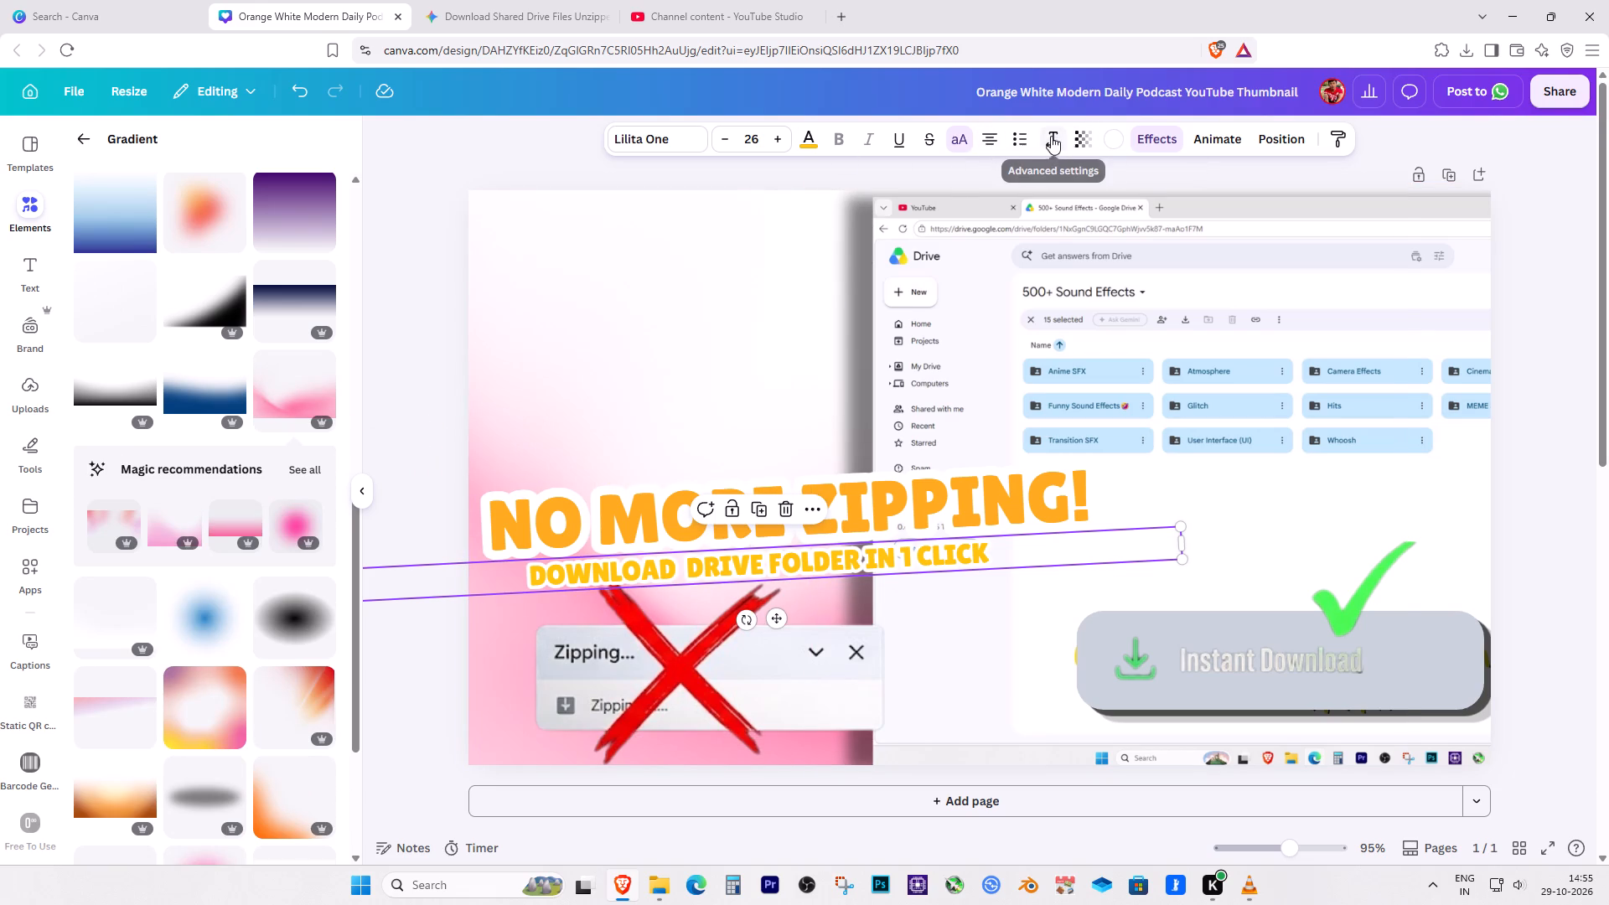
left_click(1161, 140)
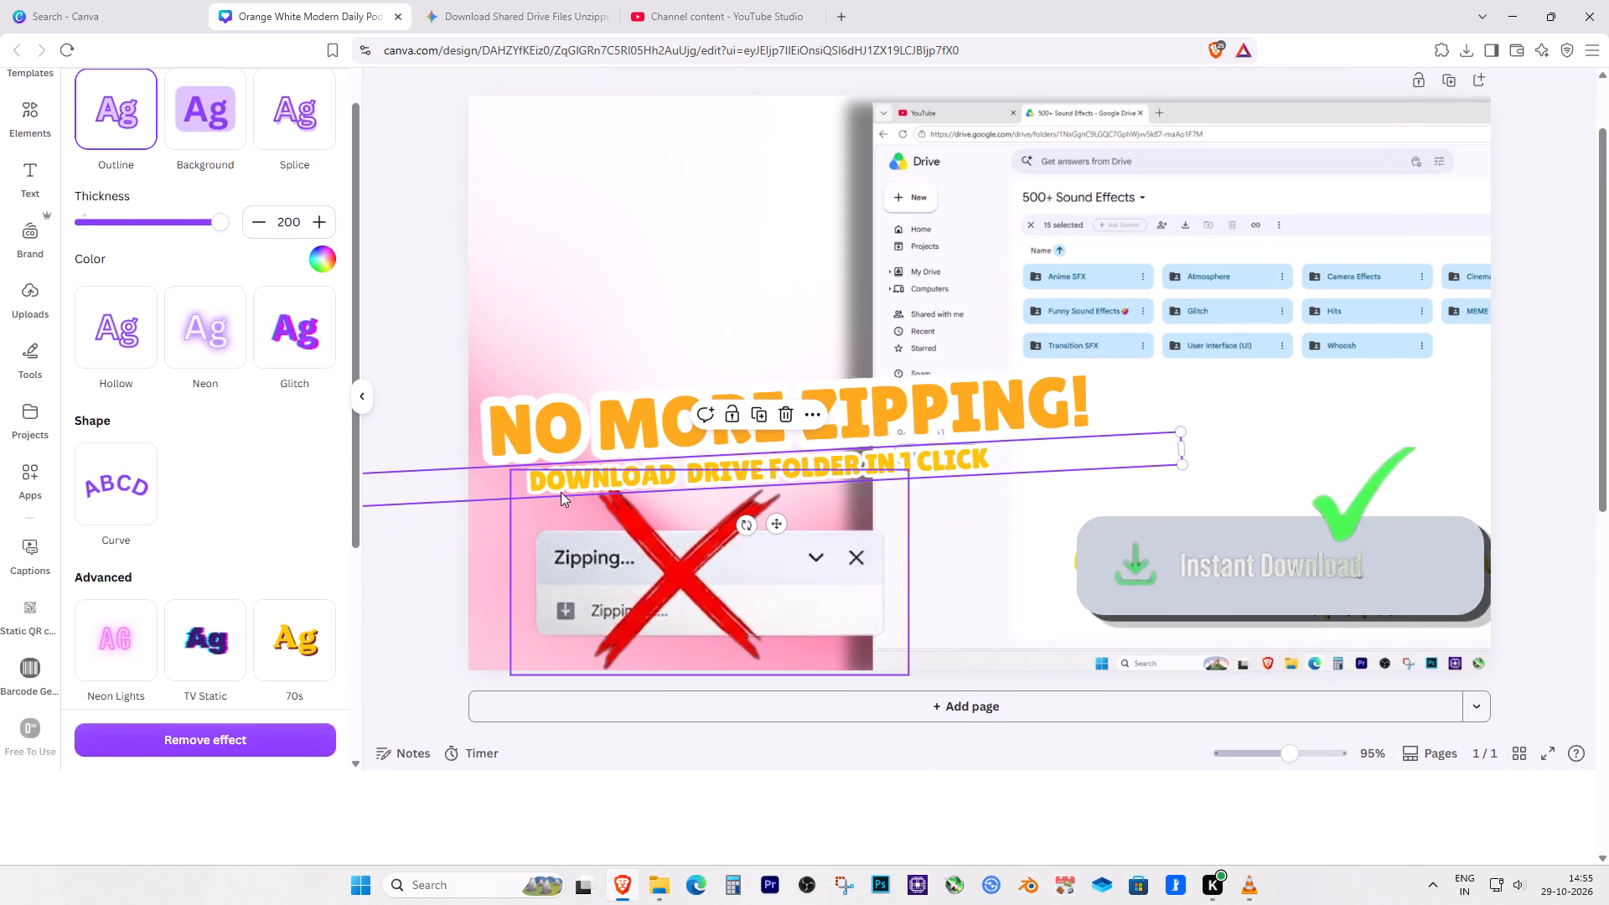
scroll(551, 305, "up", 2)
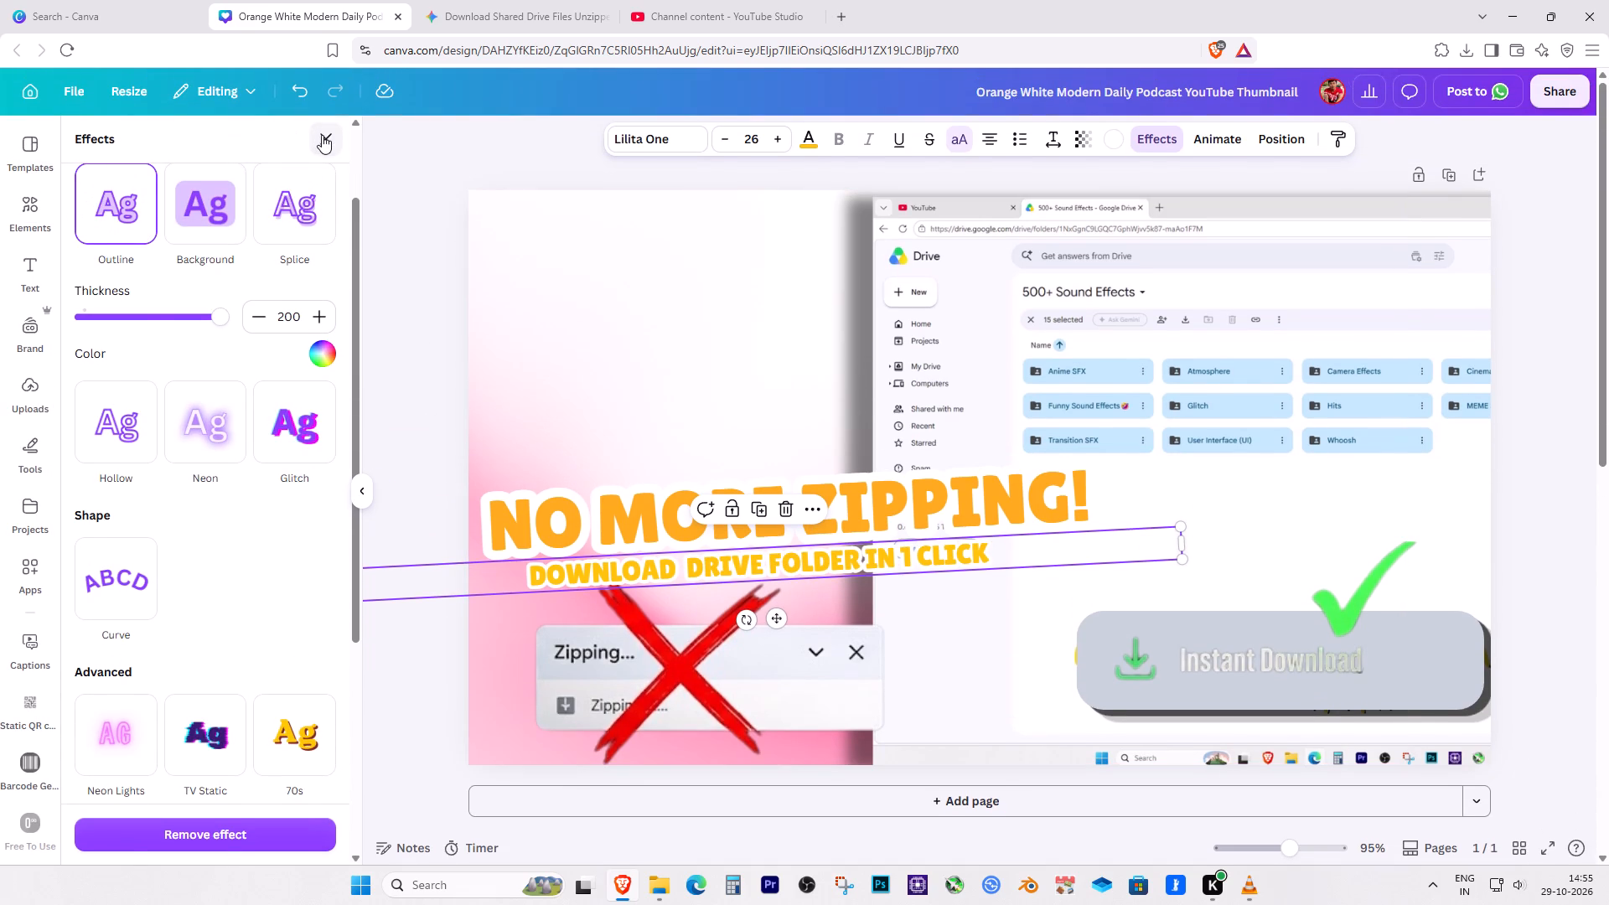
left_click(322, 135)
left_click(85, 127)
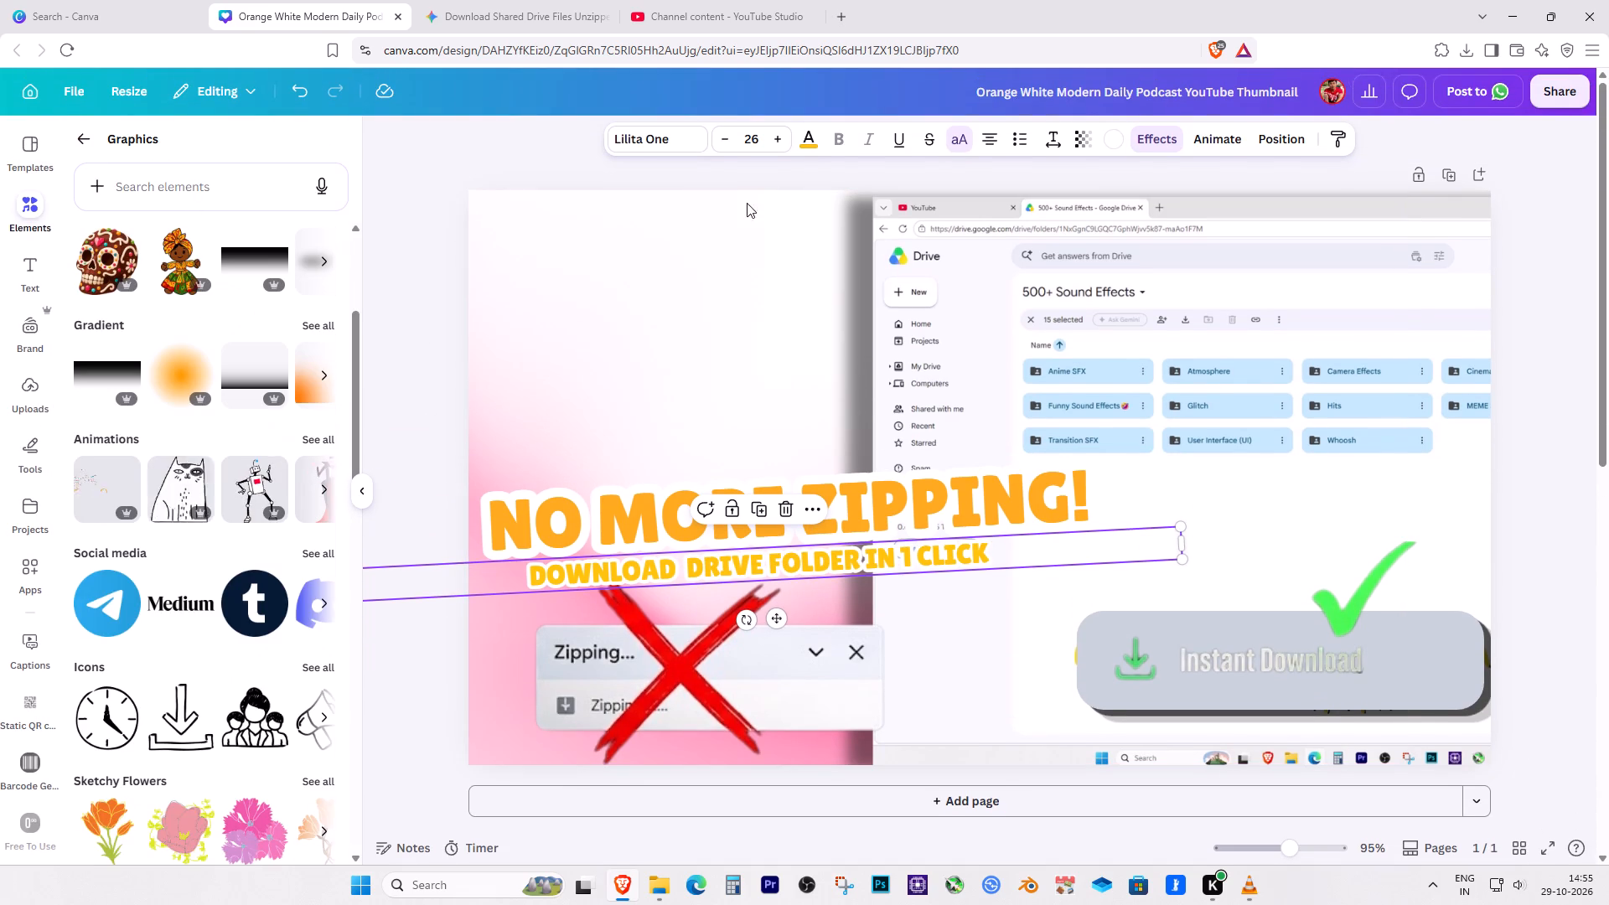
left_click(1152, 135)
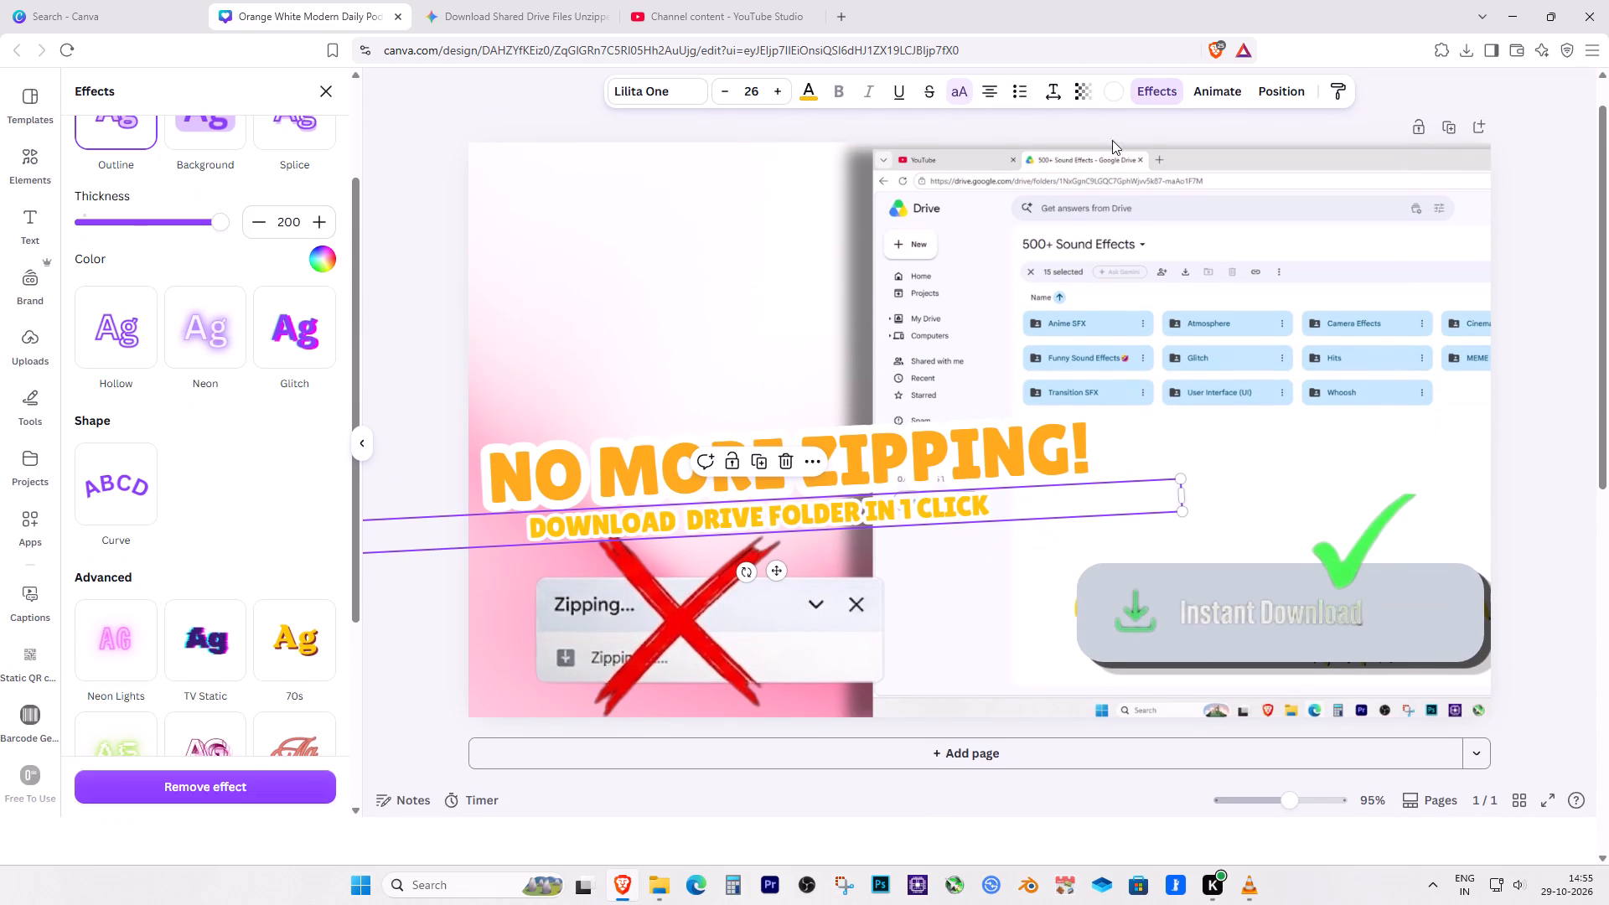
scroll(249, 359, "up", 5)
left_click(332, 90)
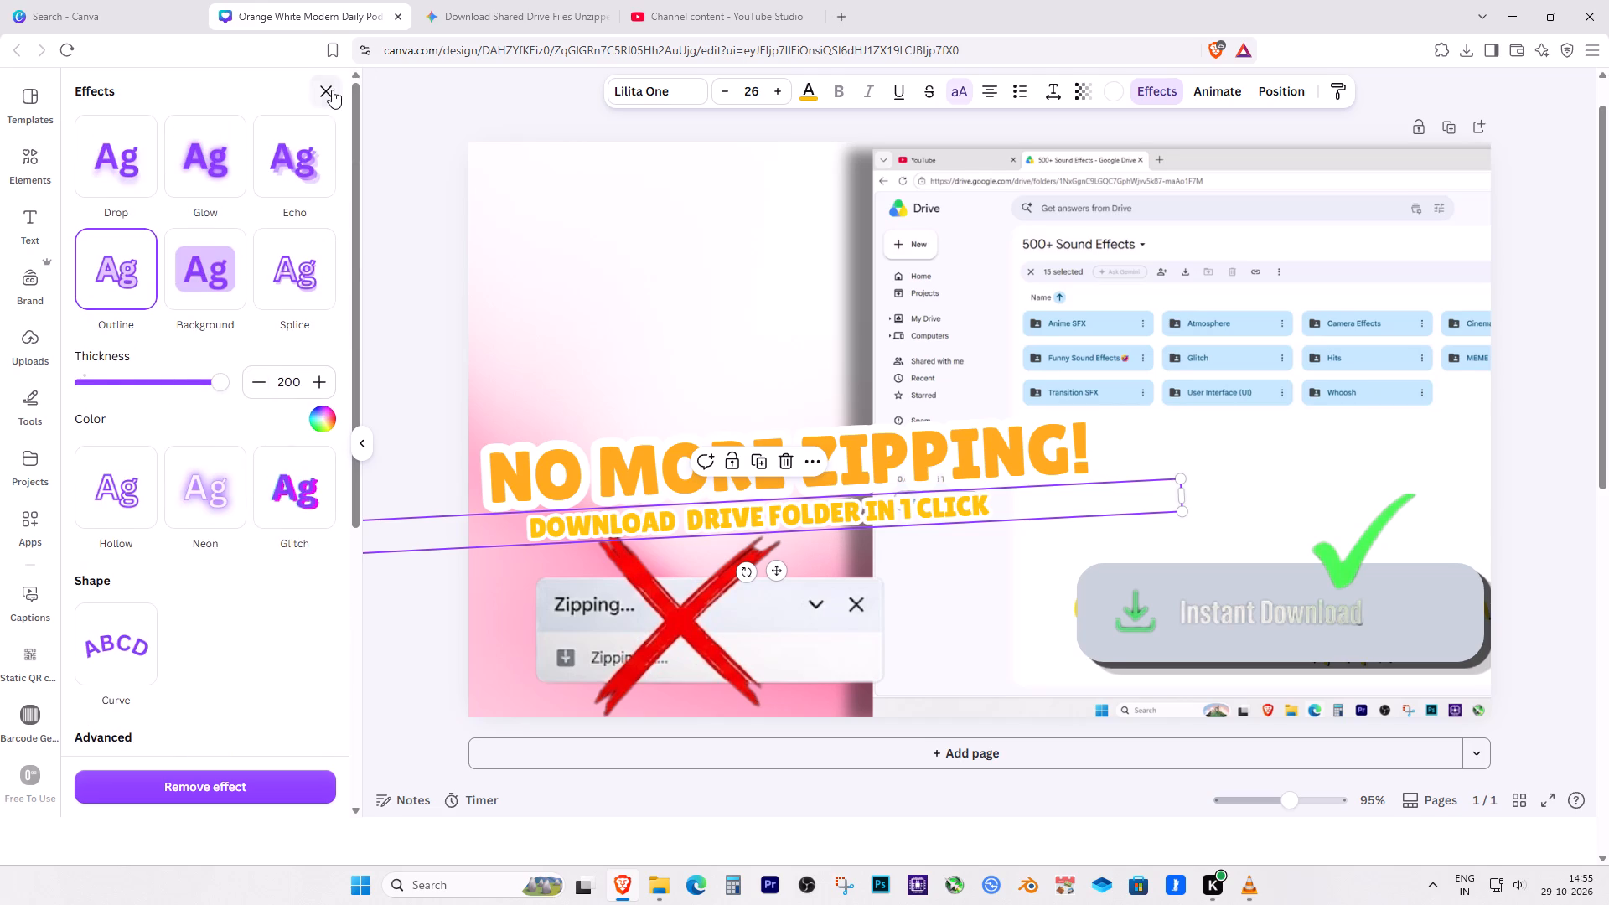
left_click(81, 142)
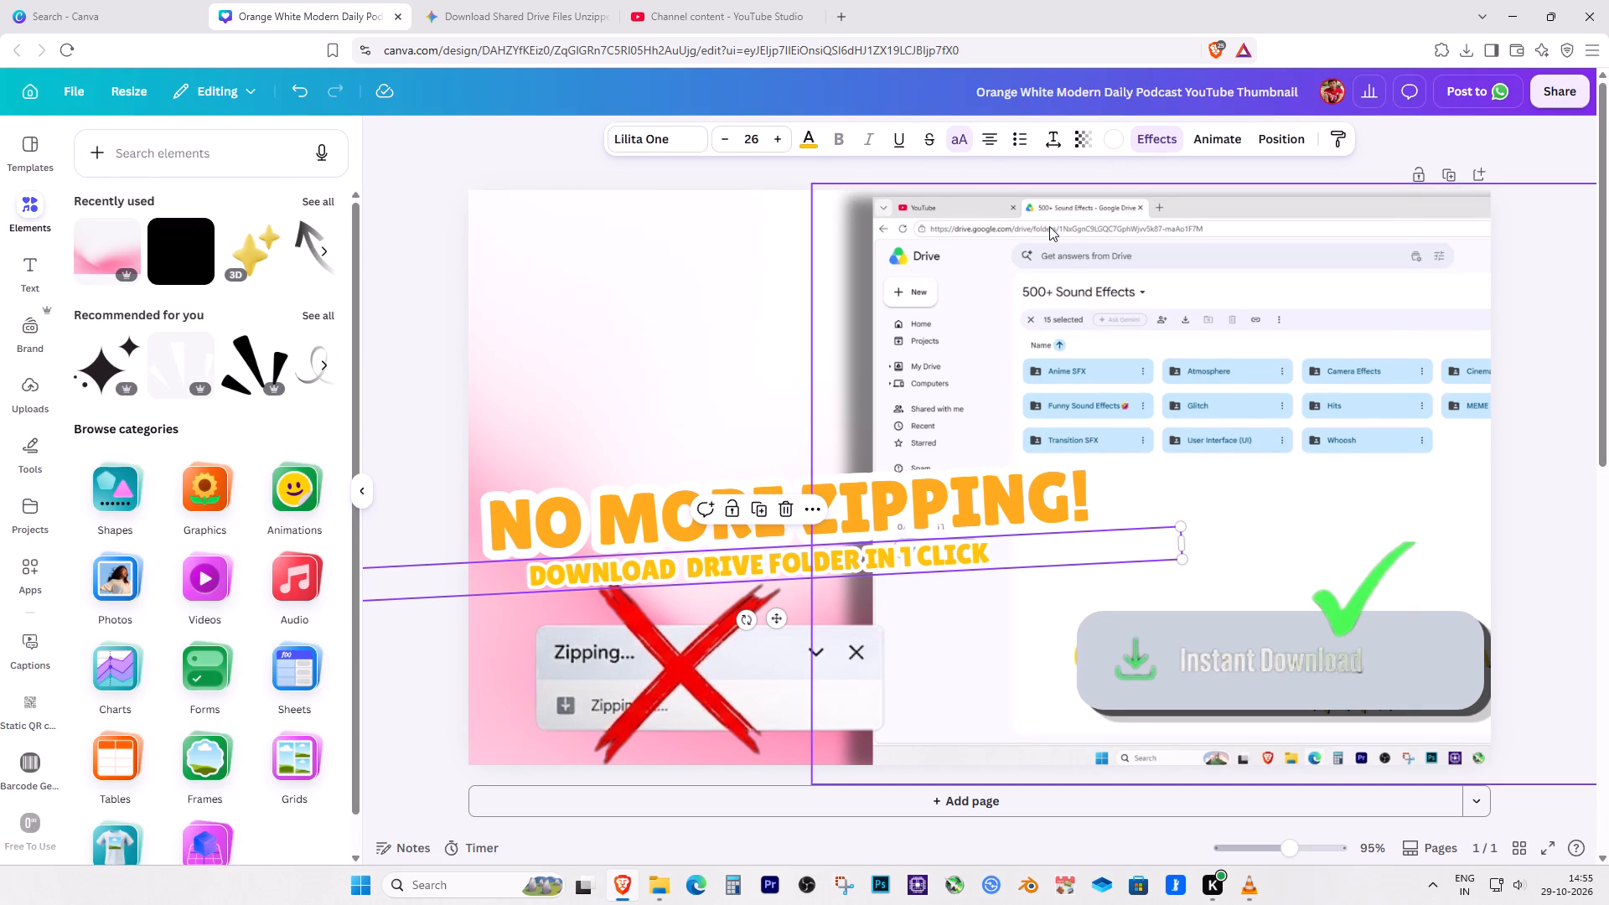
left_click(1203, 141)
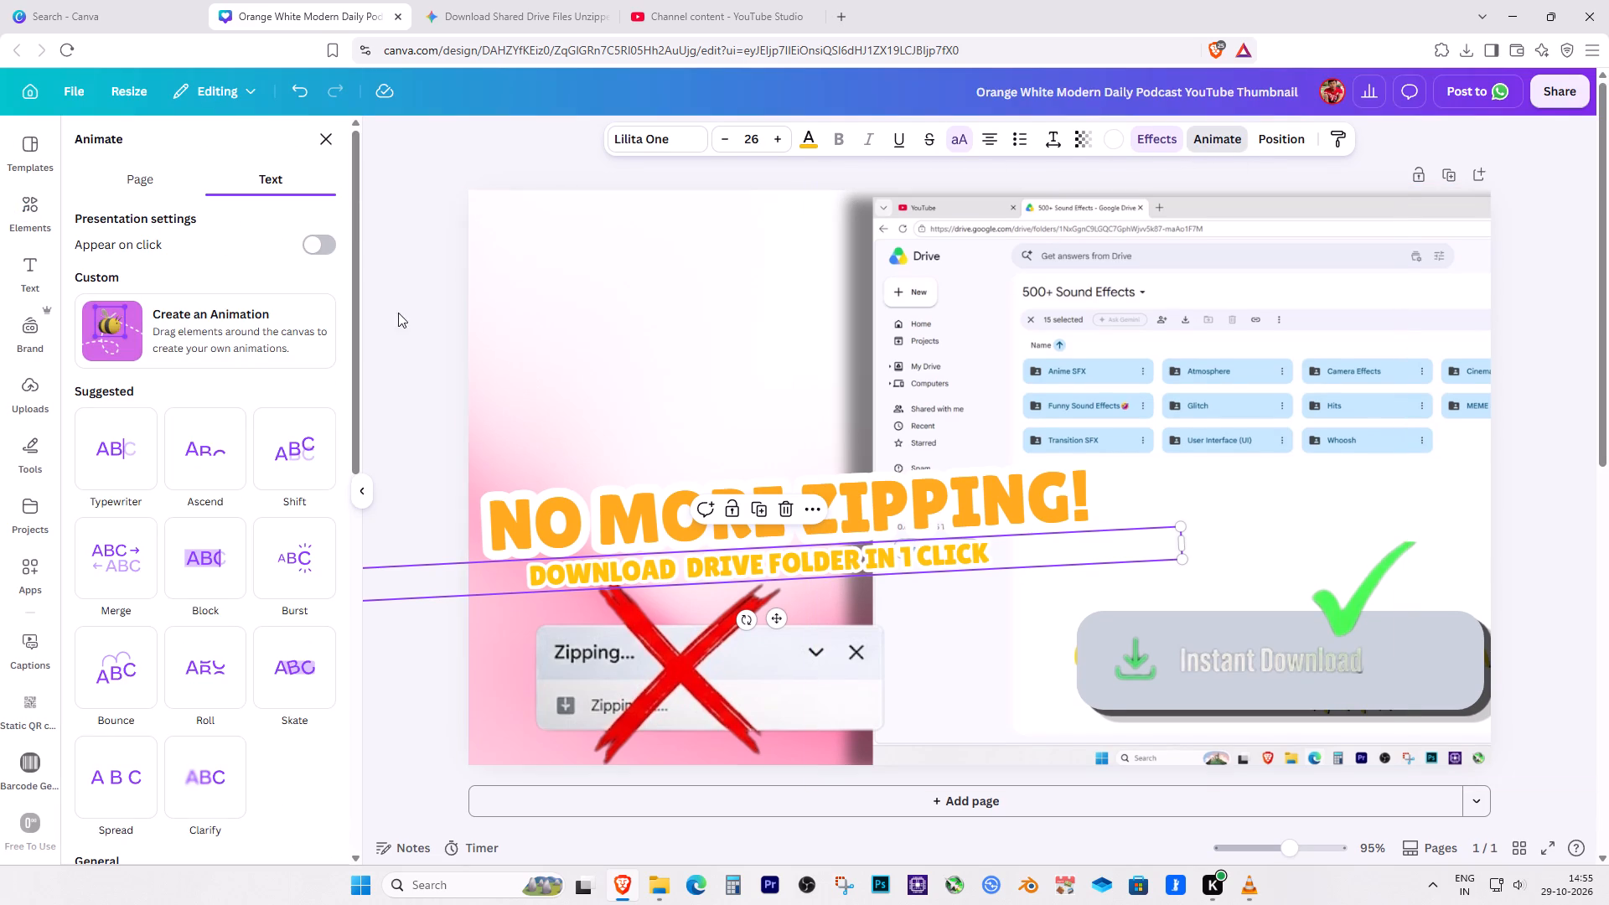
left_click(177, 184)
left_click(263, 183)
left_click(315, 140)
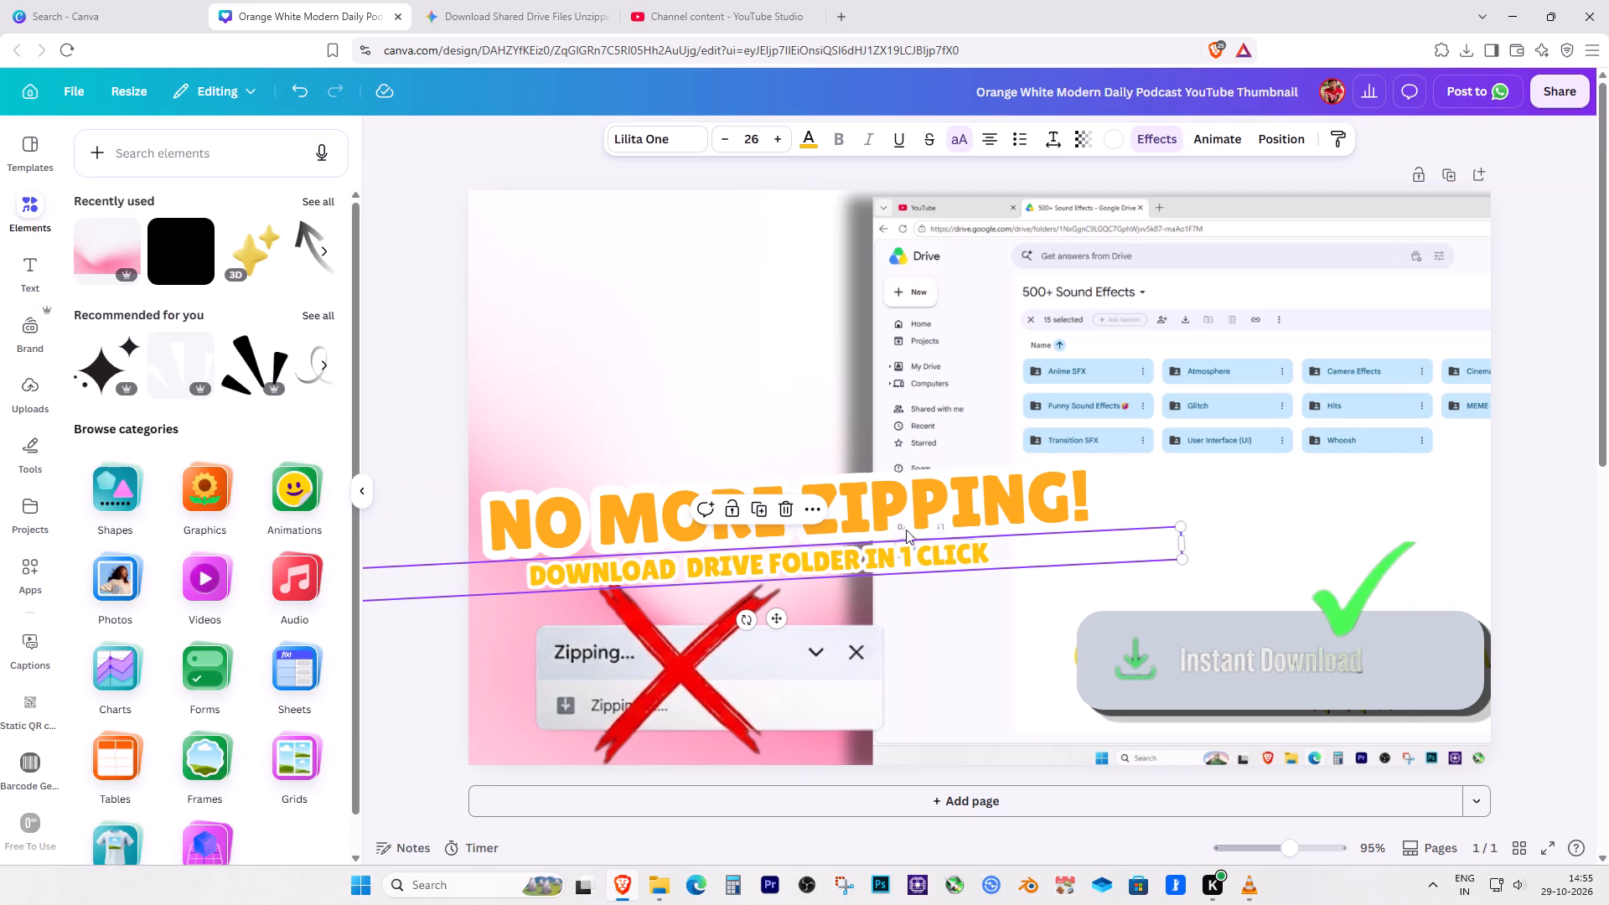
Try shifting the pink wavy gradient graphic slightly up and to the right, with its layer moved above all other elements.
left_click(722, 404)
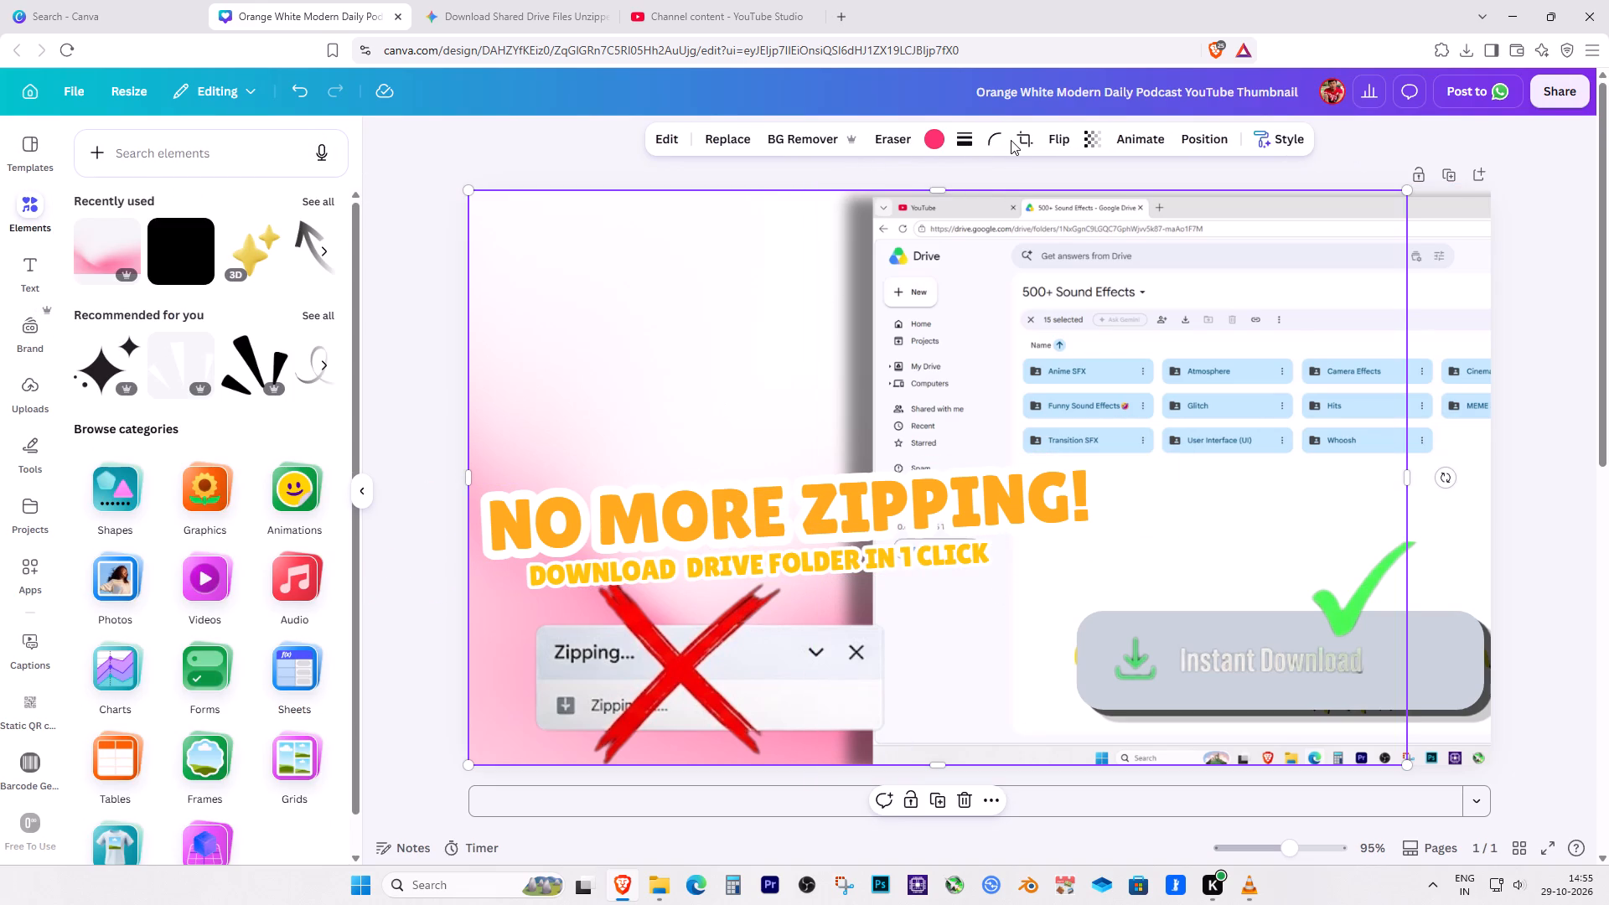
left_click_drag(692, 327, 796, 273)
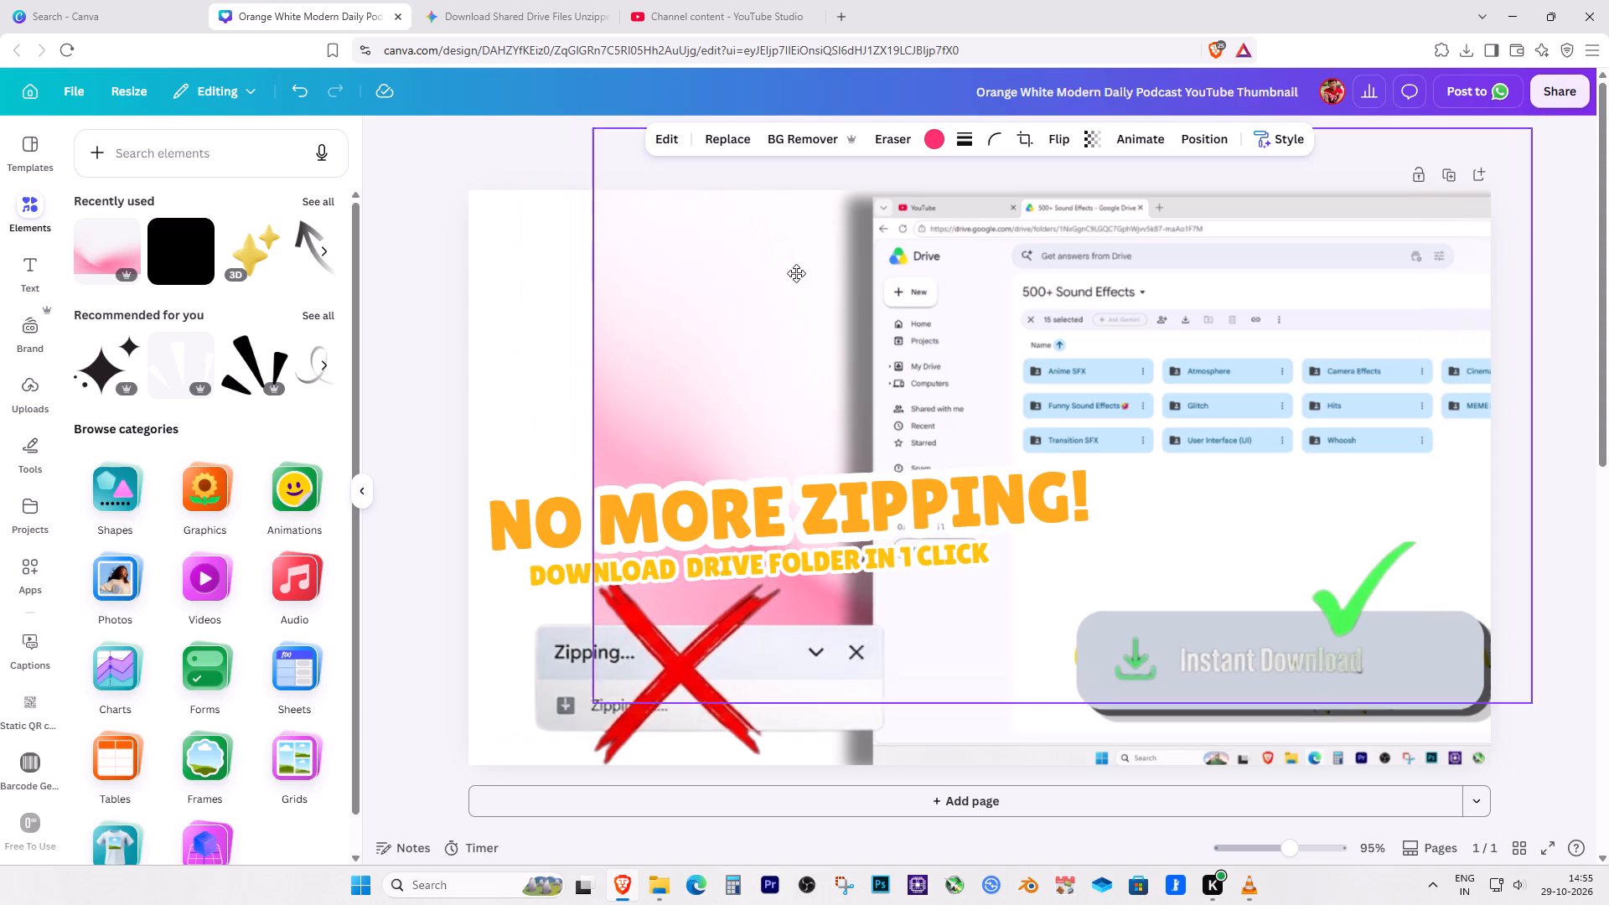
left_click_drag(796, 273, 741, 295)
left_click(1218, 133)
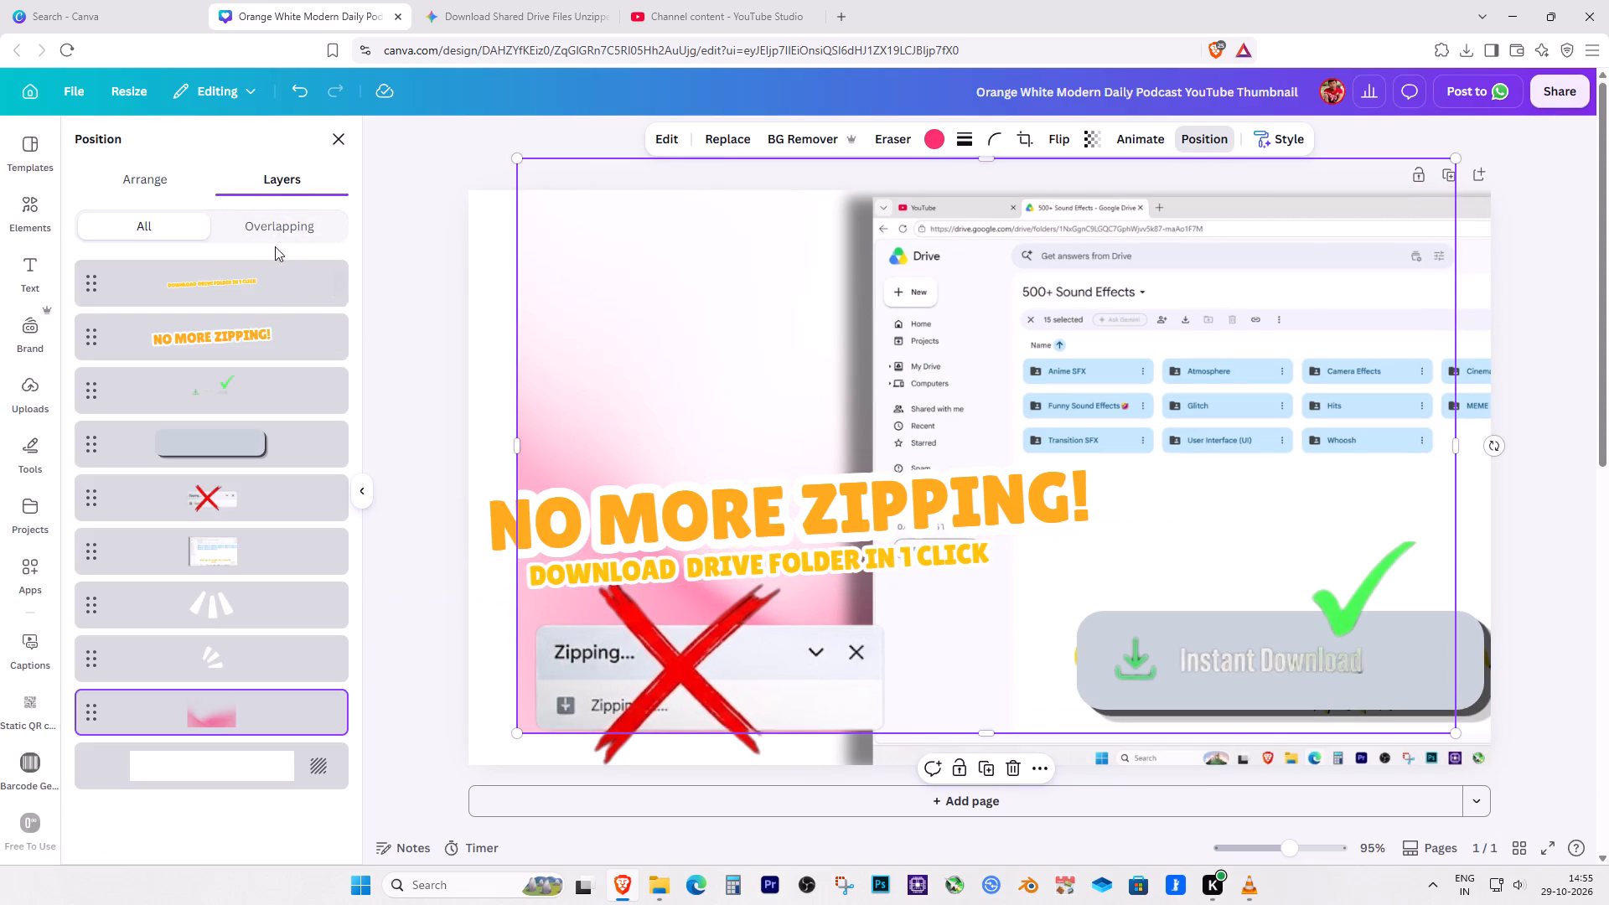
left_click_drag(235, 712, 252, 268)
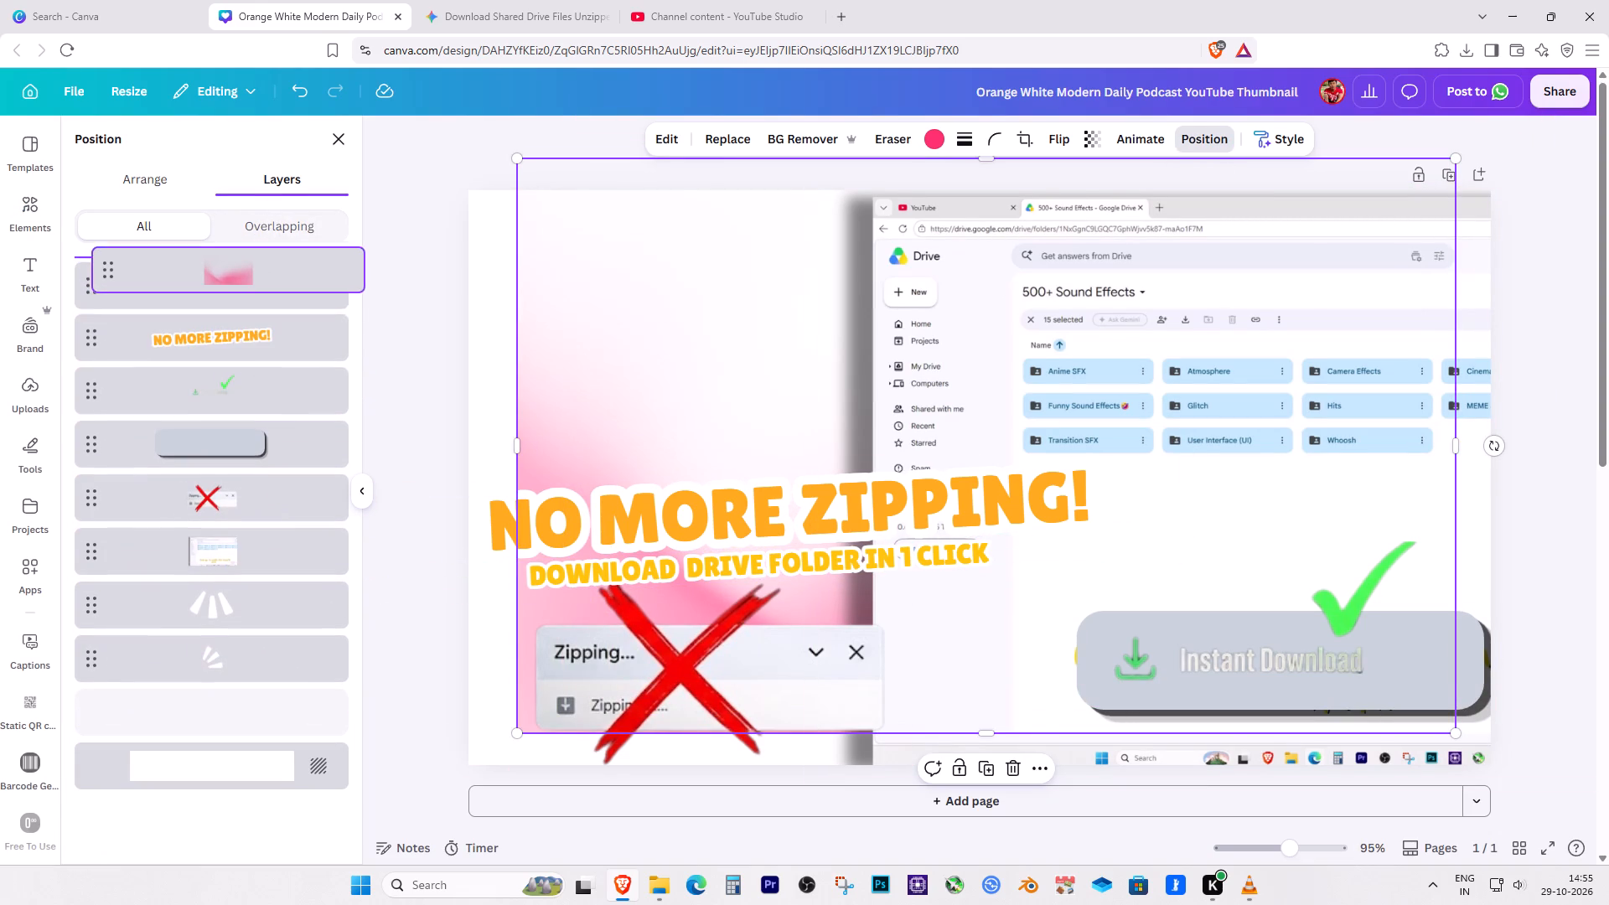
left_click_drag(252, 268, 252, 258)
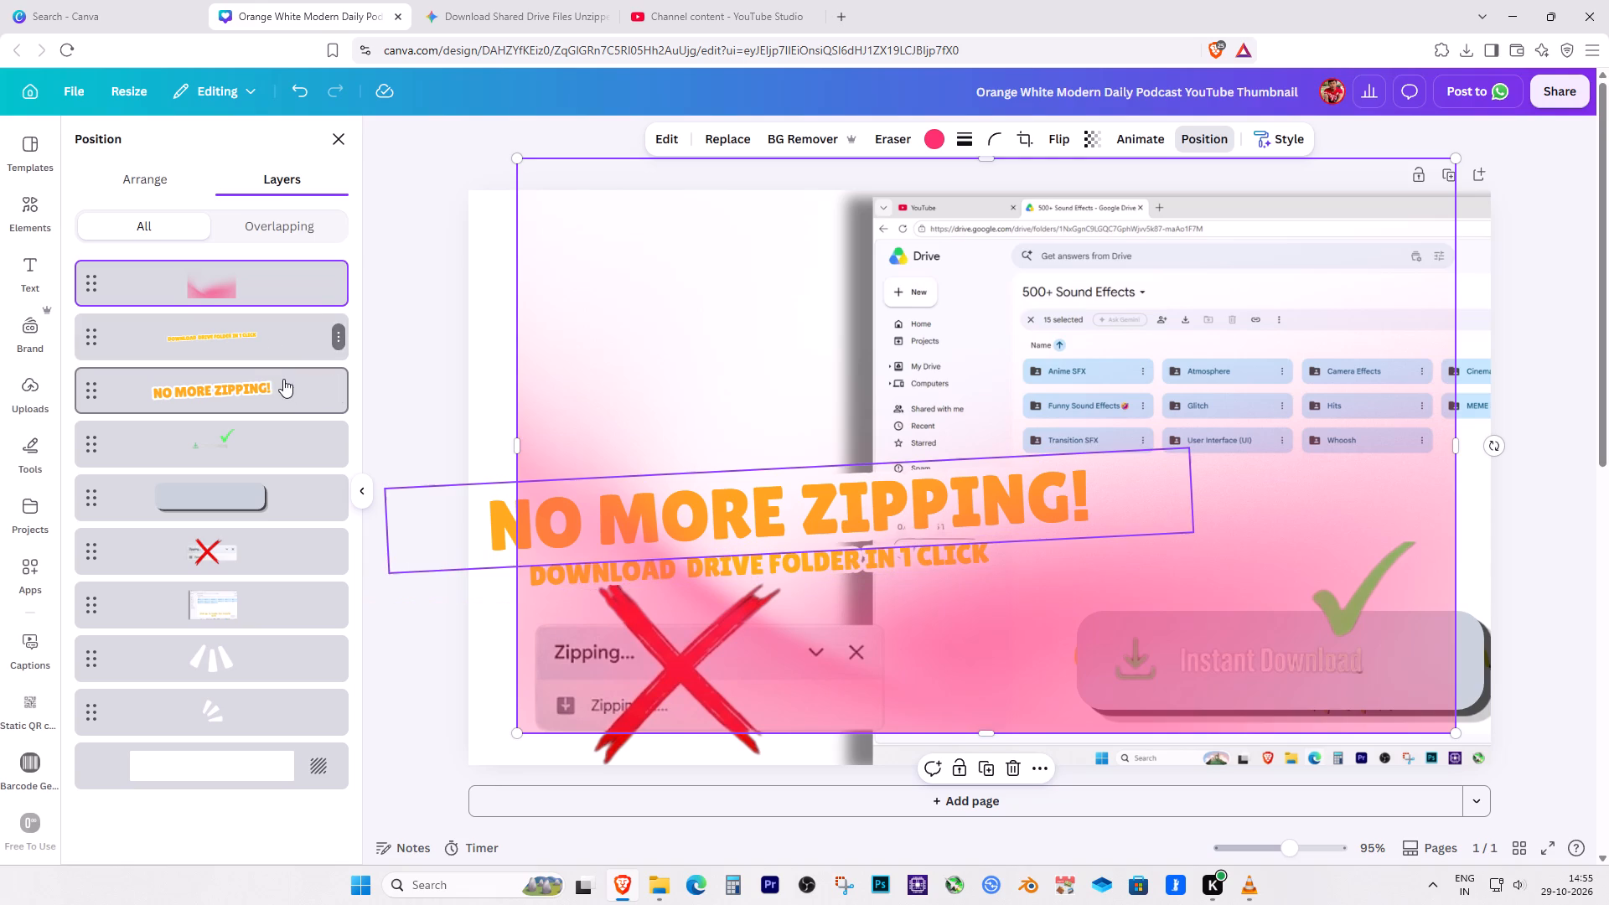
Undo the gradient's layer change, its move and its placement over the File Explorer screenshot, and deselect everything.
key("ctrl+z")
key("ctrl+z")
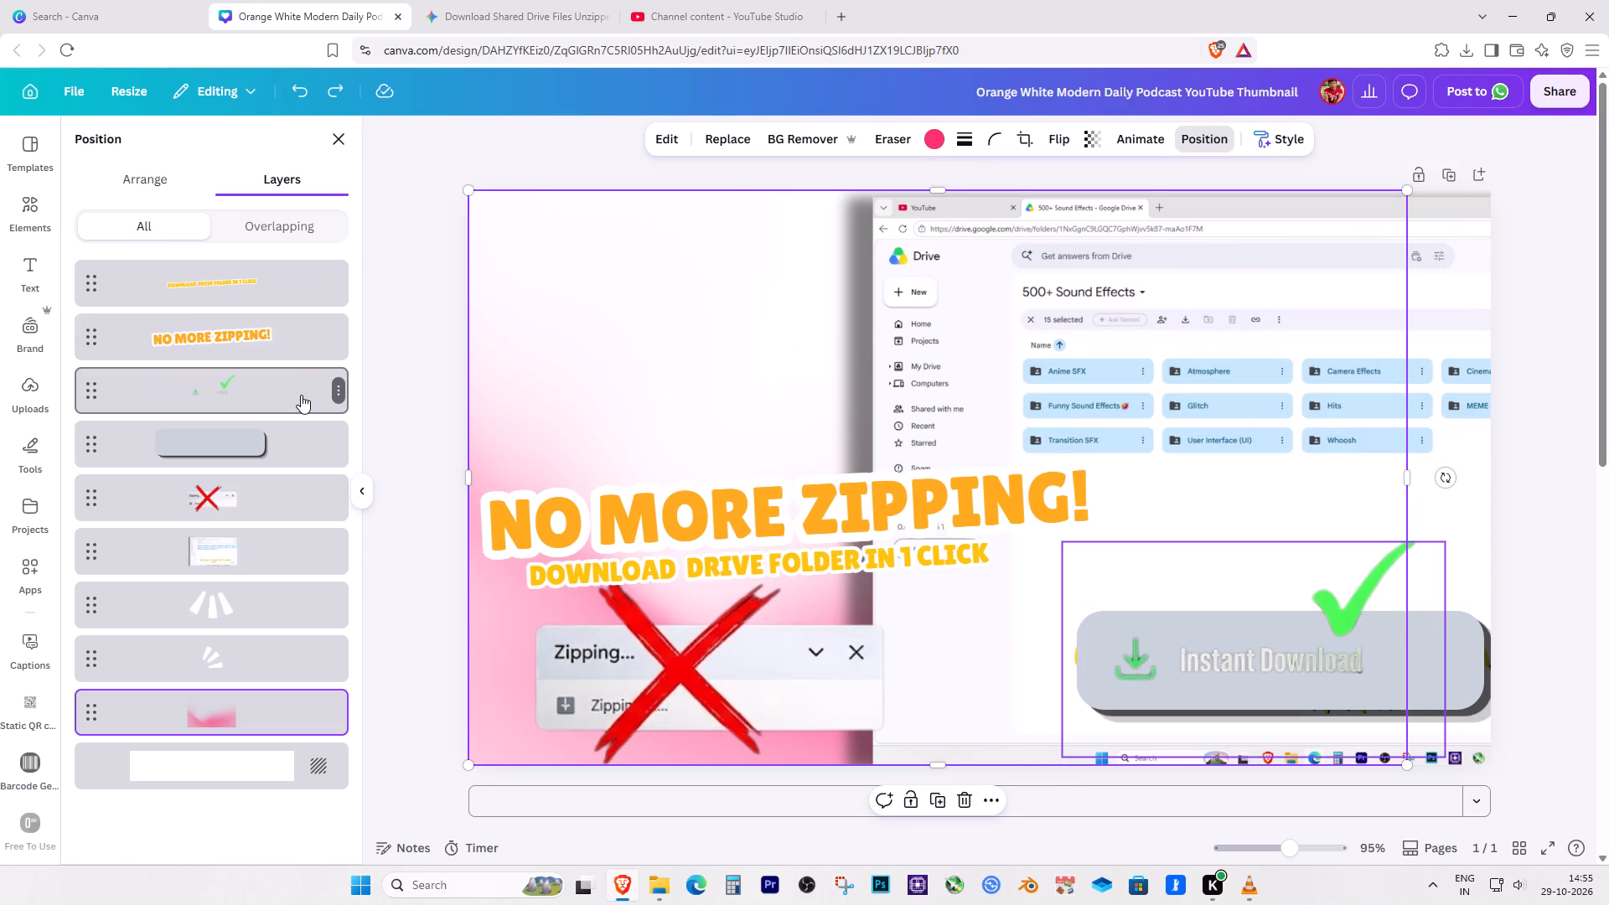
key("ctrl+z")
left_click(439, 428)
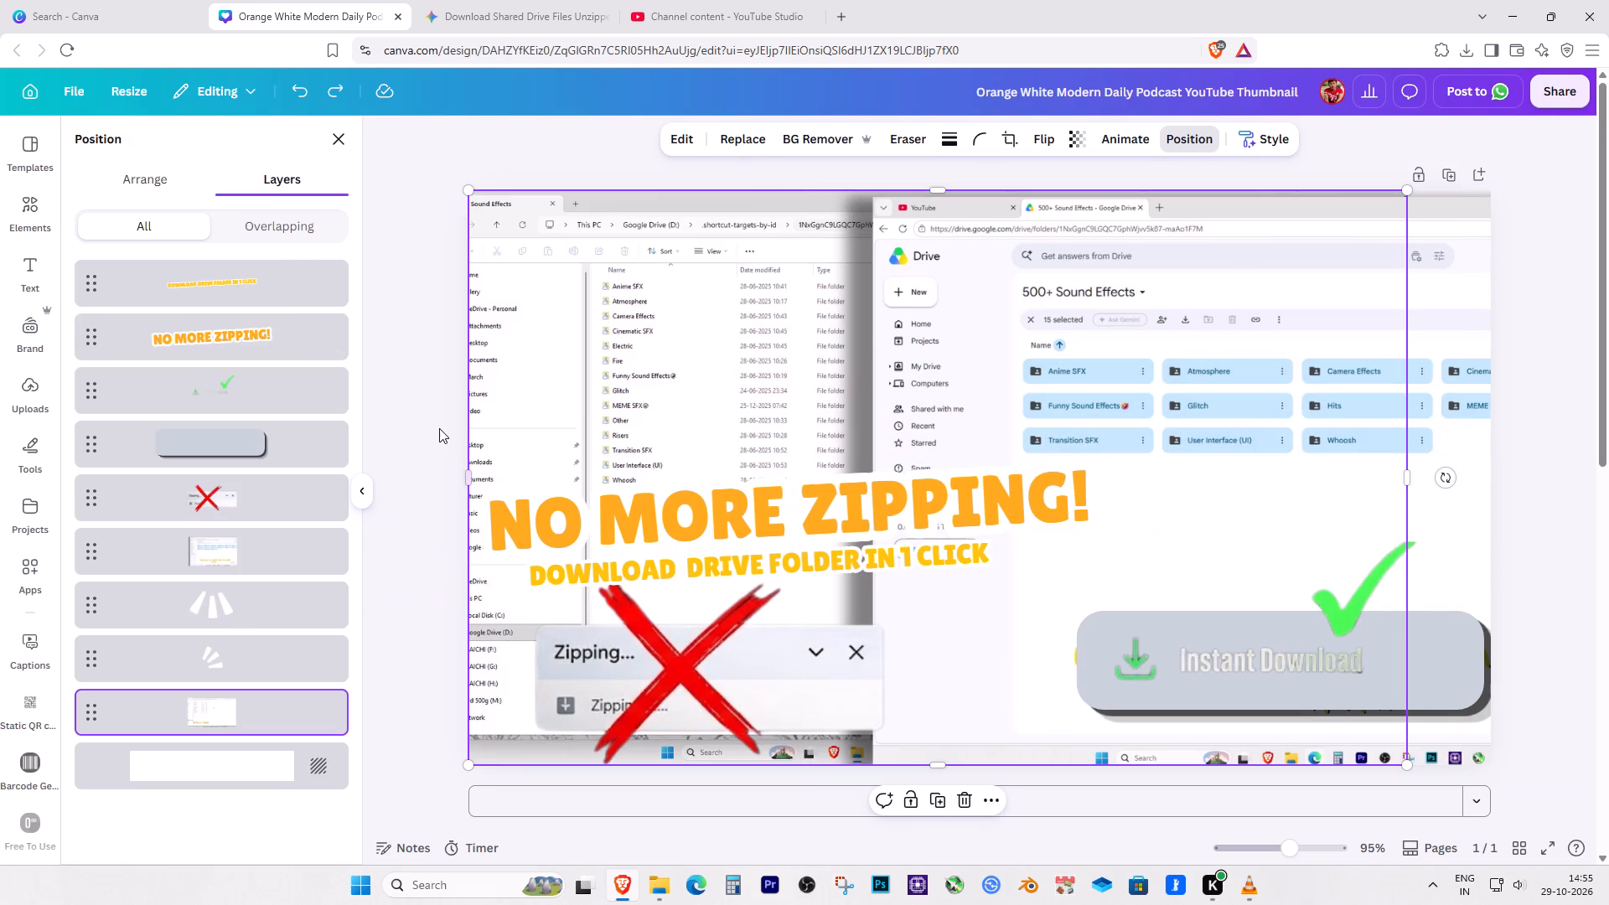
left_click(1513, 507)
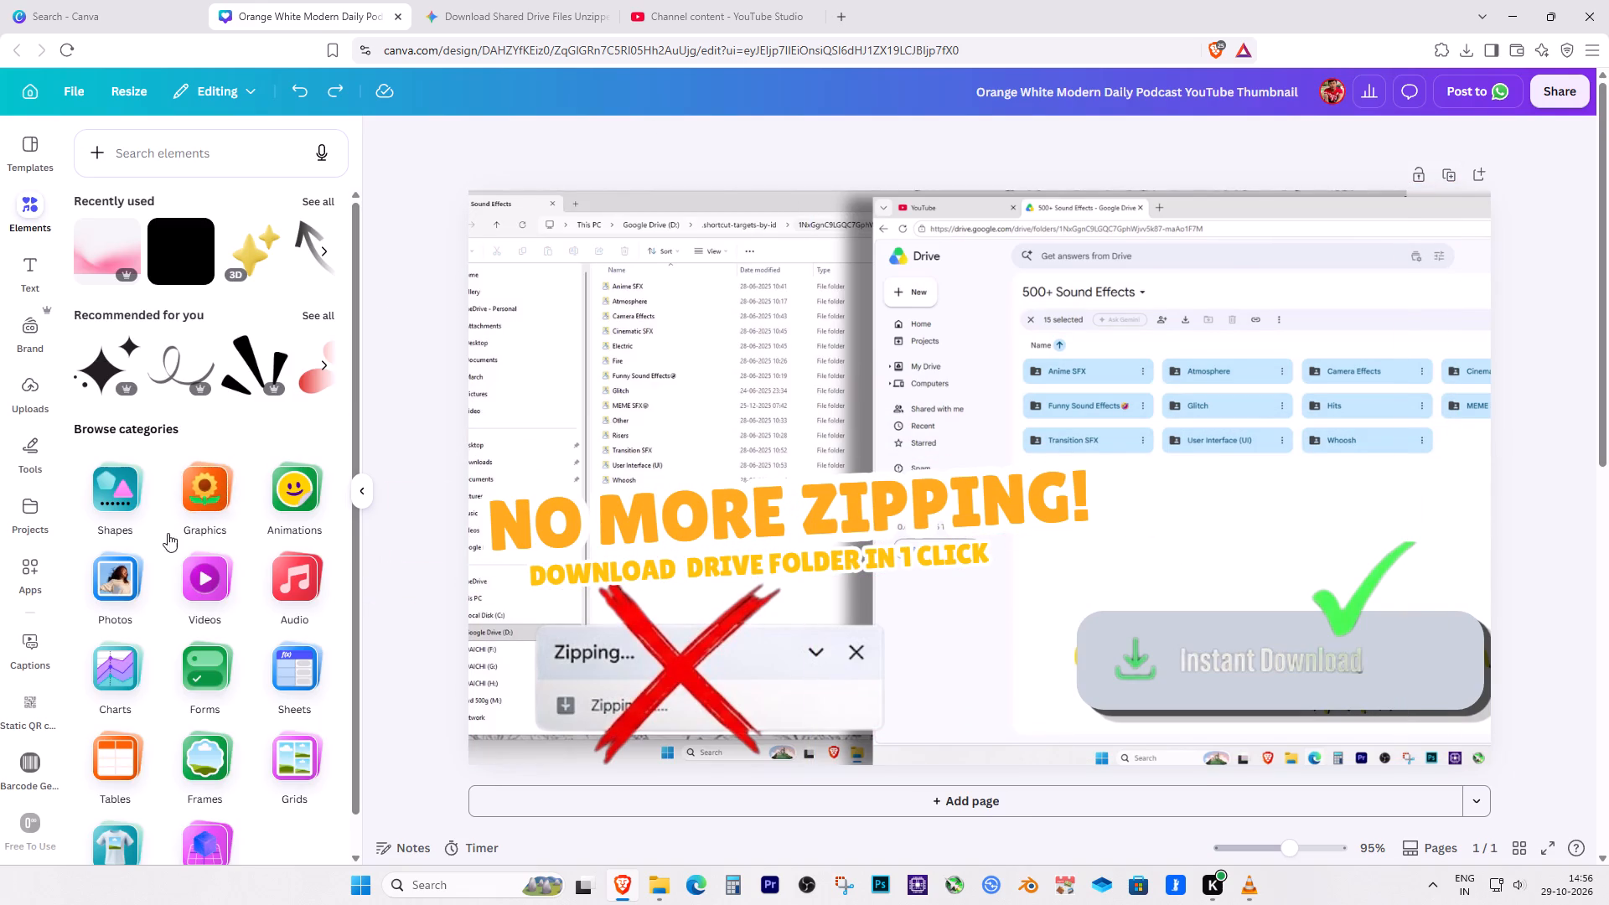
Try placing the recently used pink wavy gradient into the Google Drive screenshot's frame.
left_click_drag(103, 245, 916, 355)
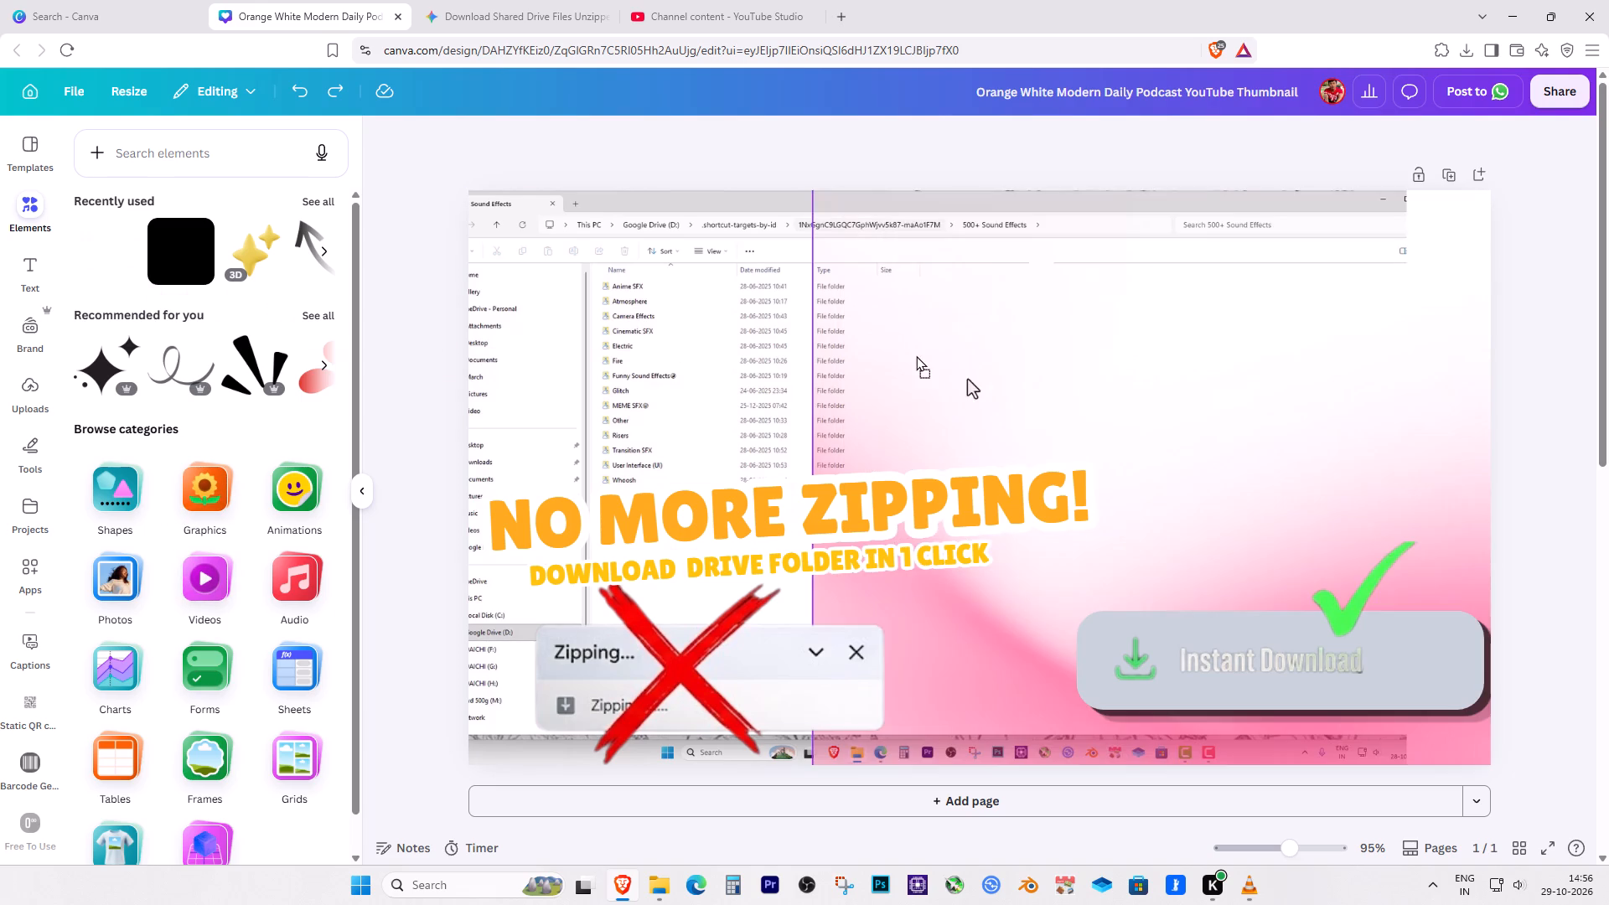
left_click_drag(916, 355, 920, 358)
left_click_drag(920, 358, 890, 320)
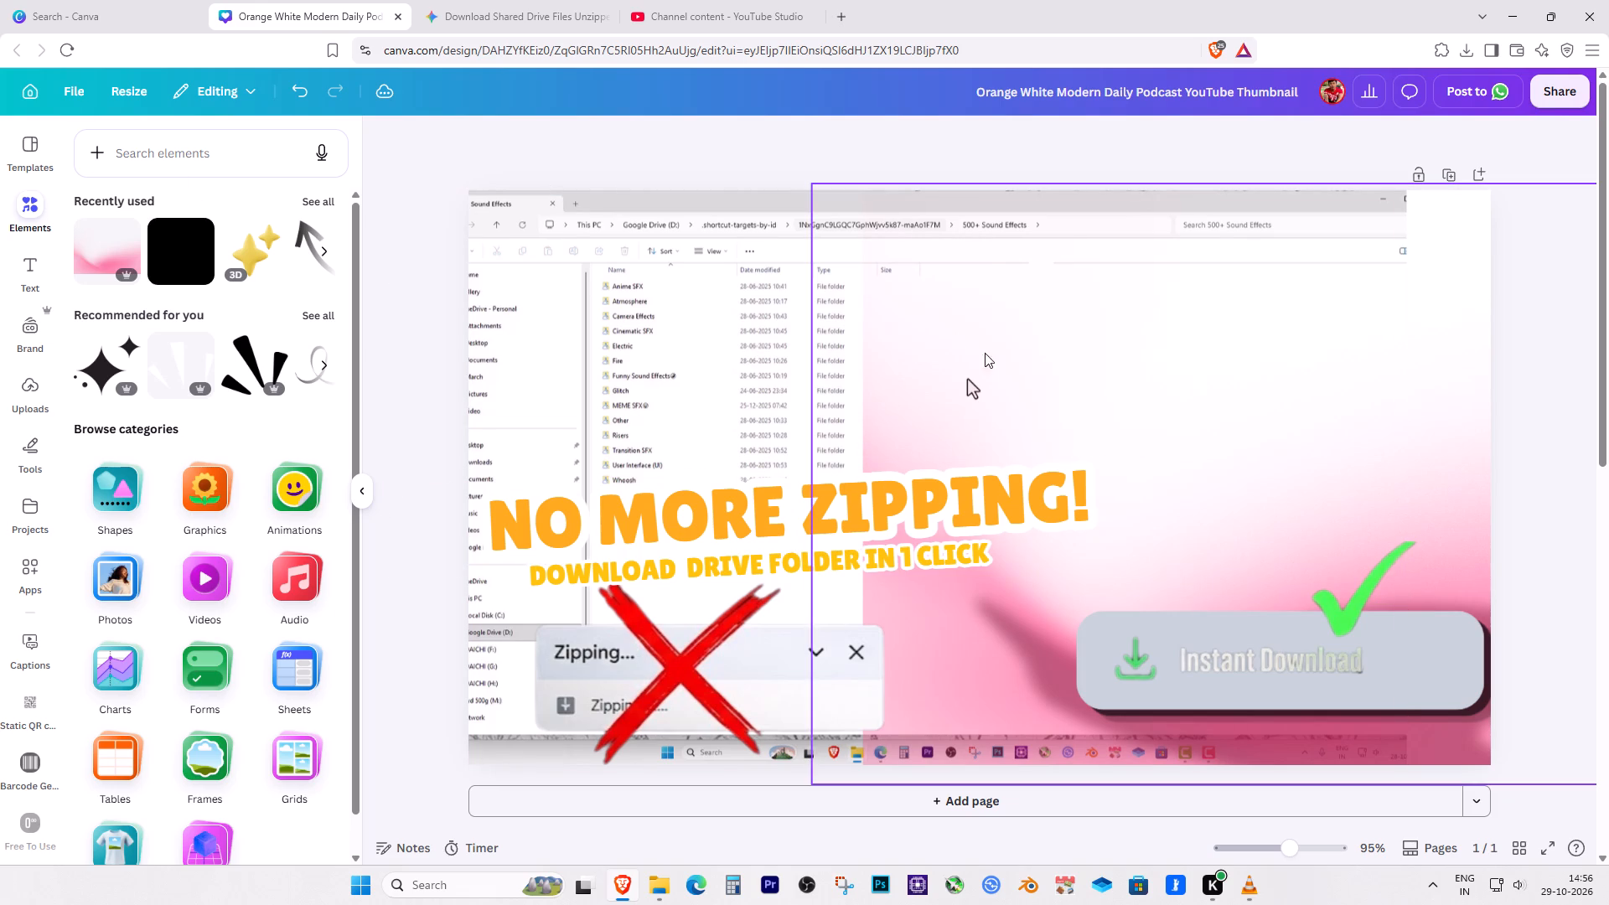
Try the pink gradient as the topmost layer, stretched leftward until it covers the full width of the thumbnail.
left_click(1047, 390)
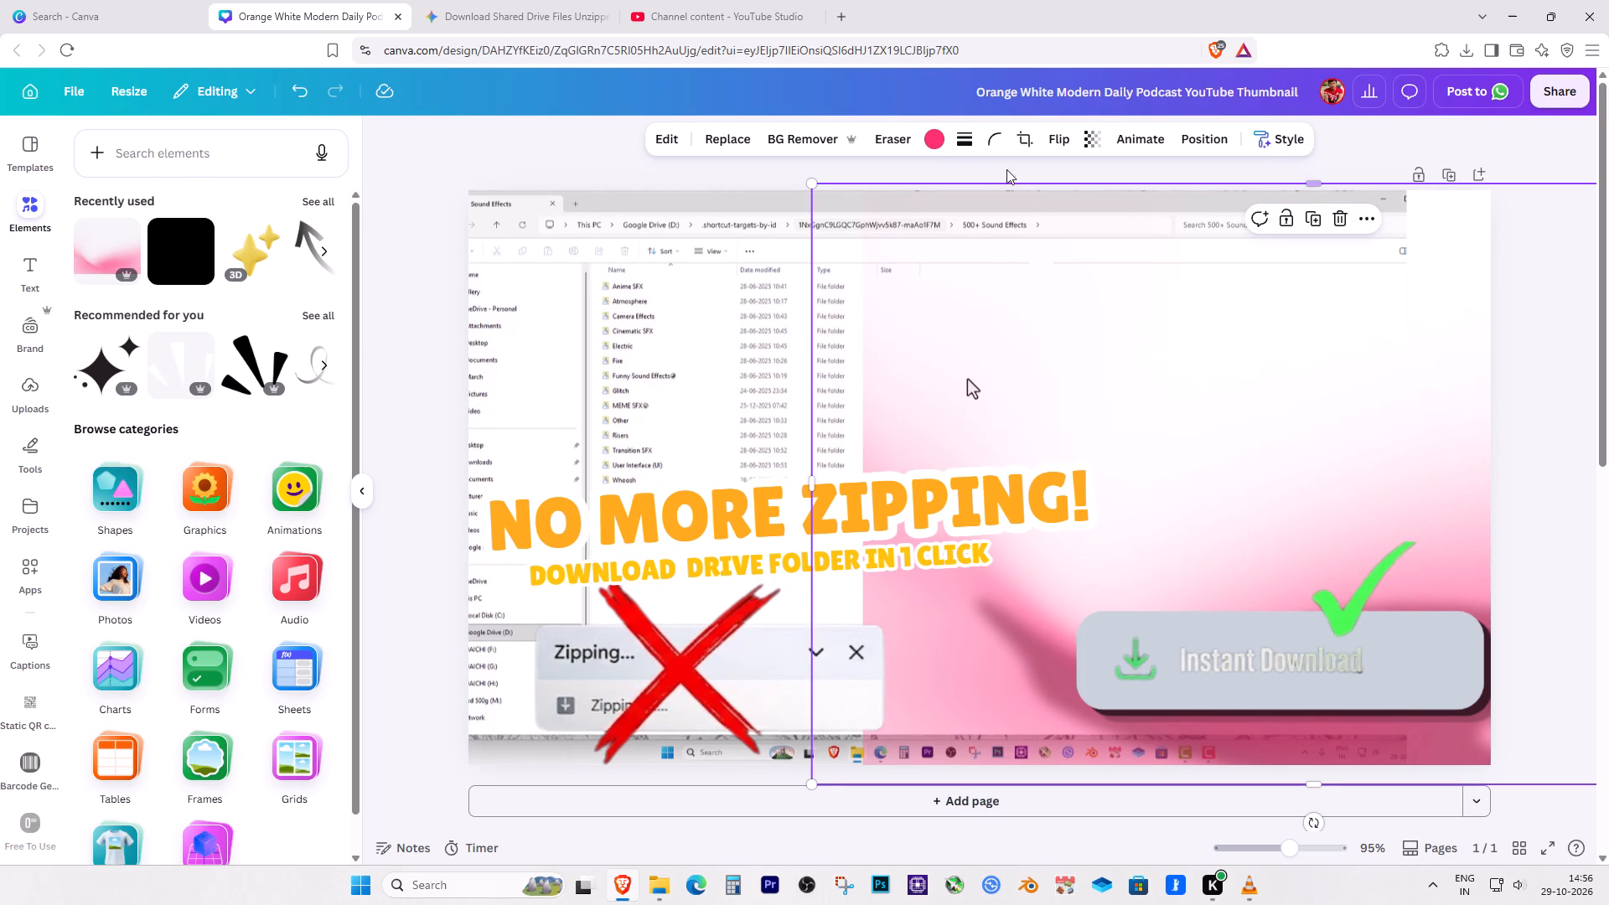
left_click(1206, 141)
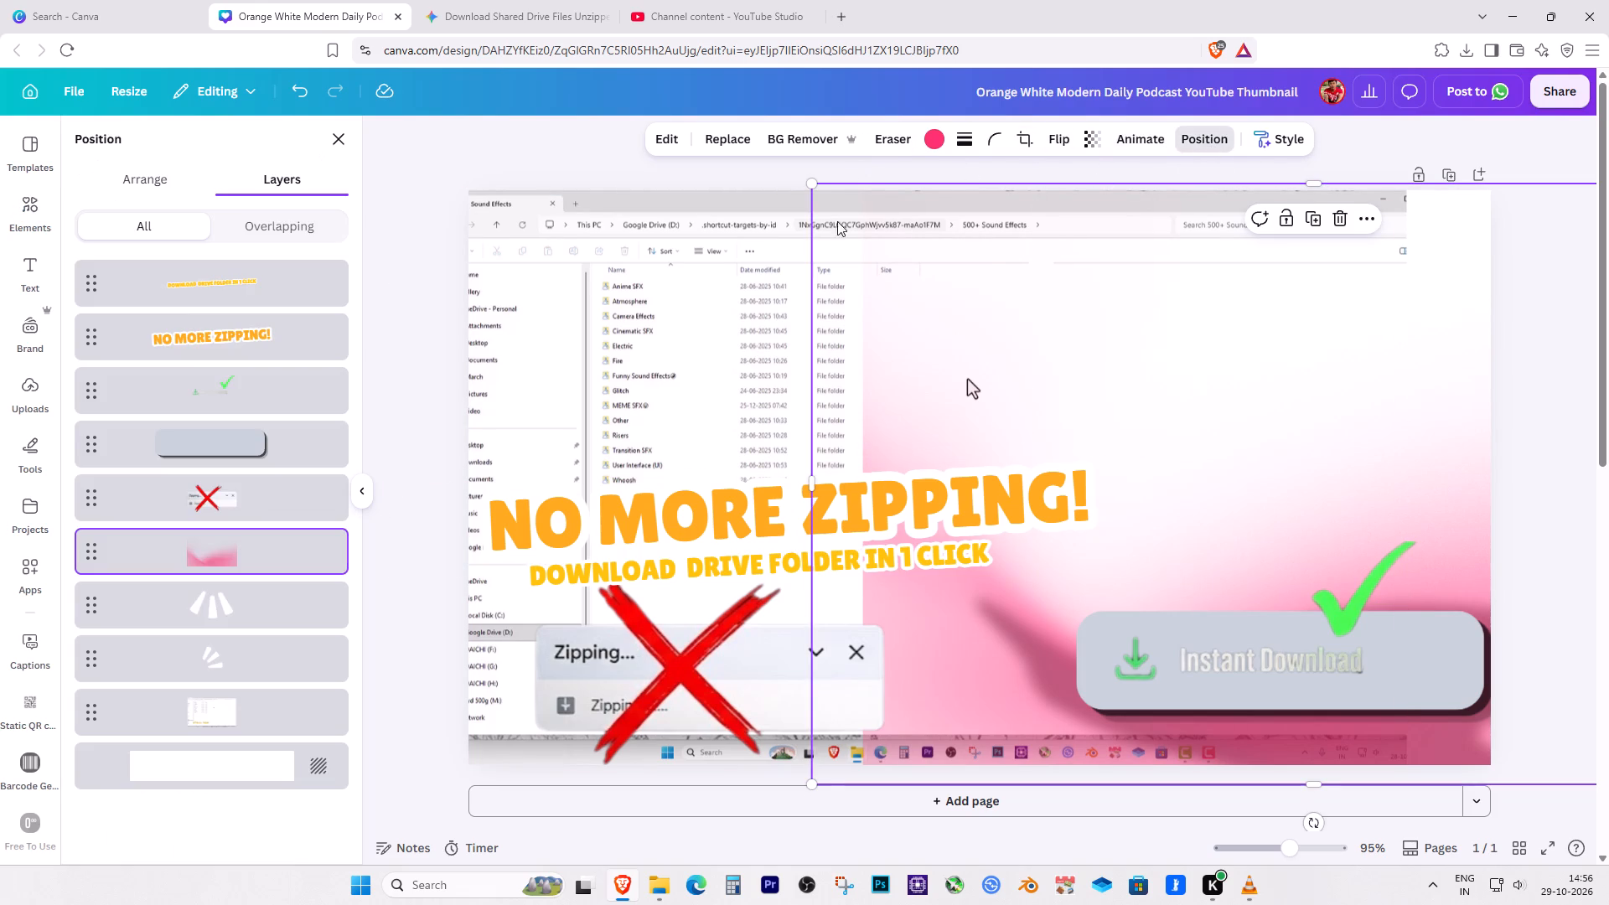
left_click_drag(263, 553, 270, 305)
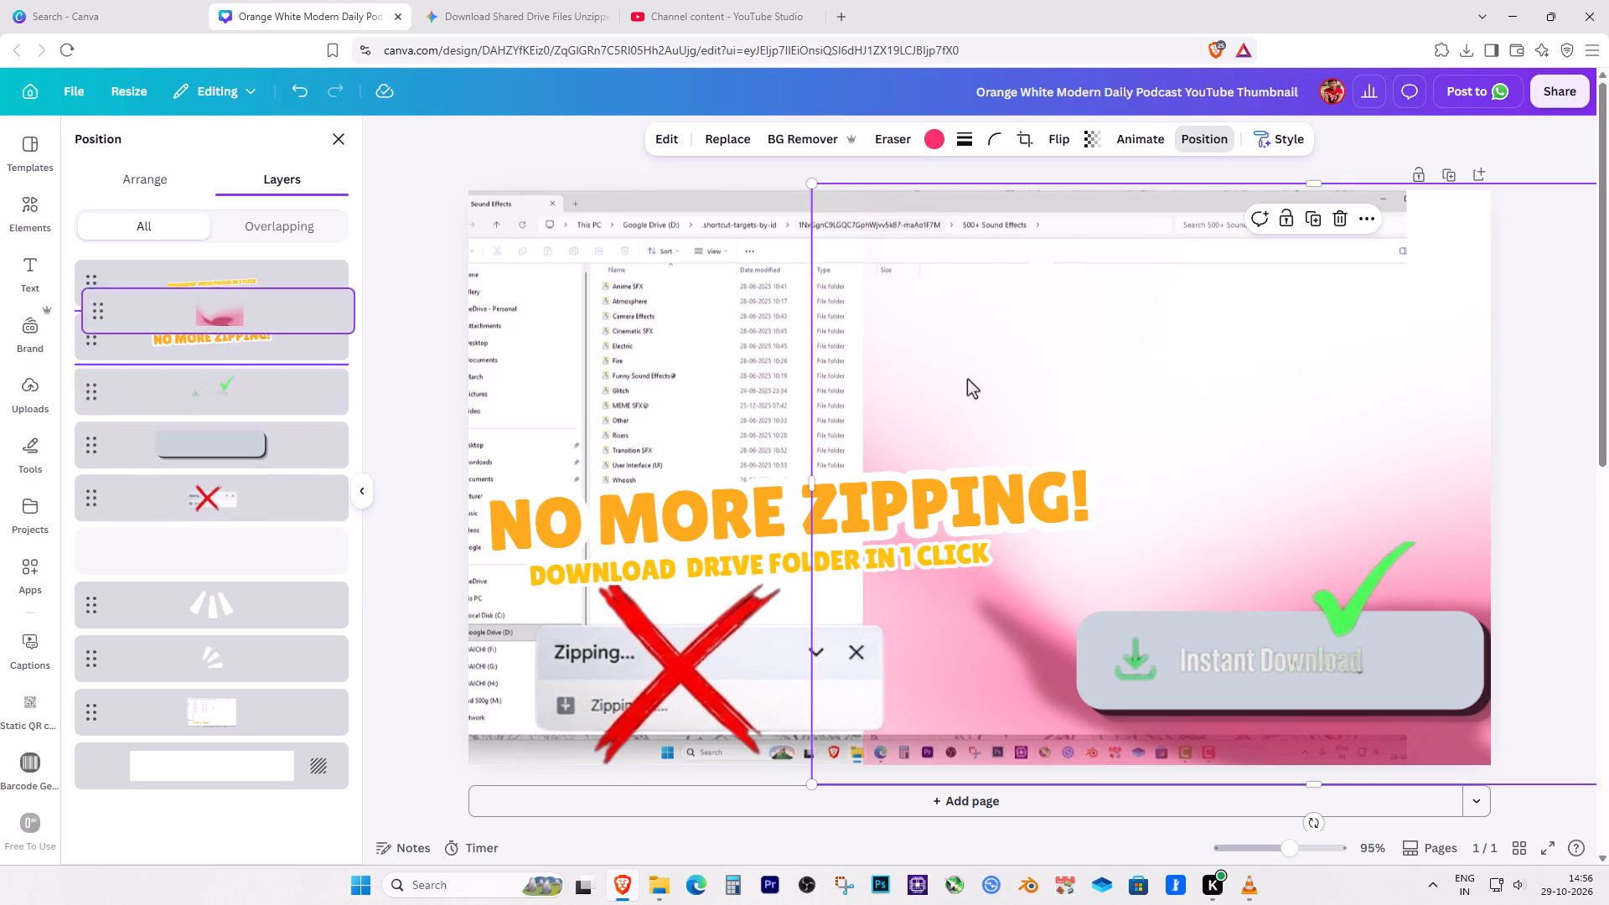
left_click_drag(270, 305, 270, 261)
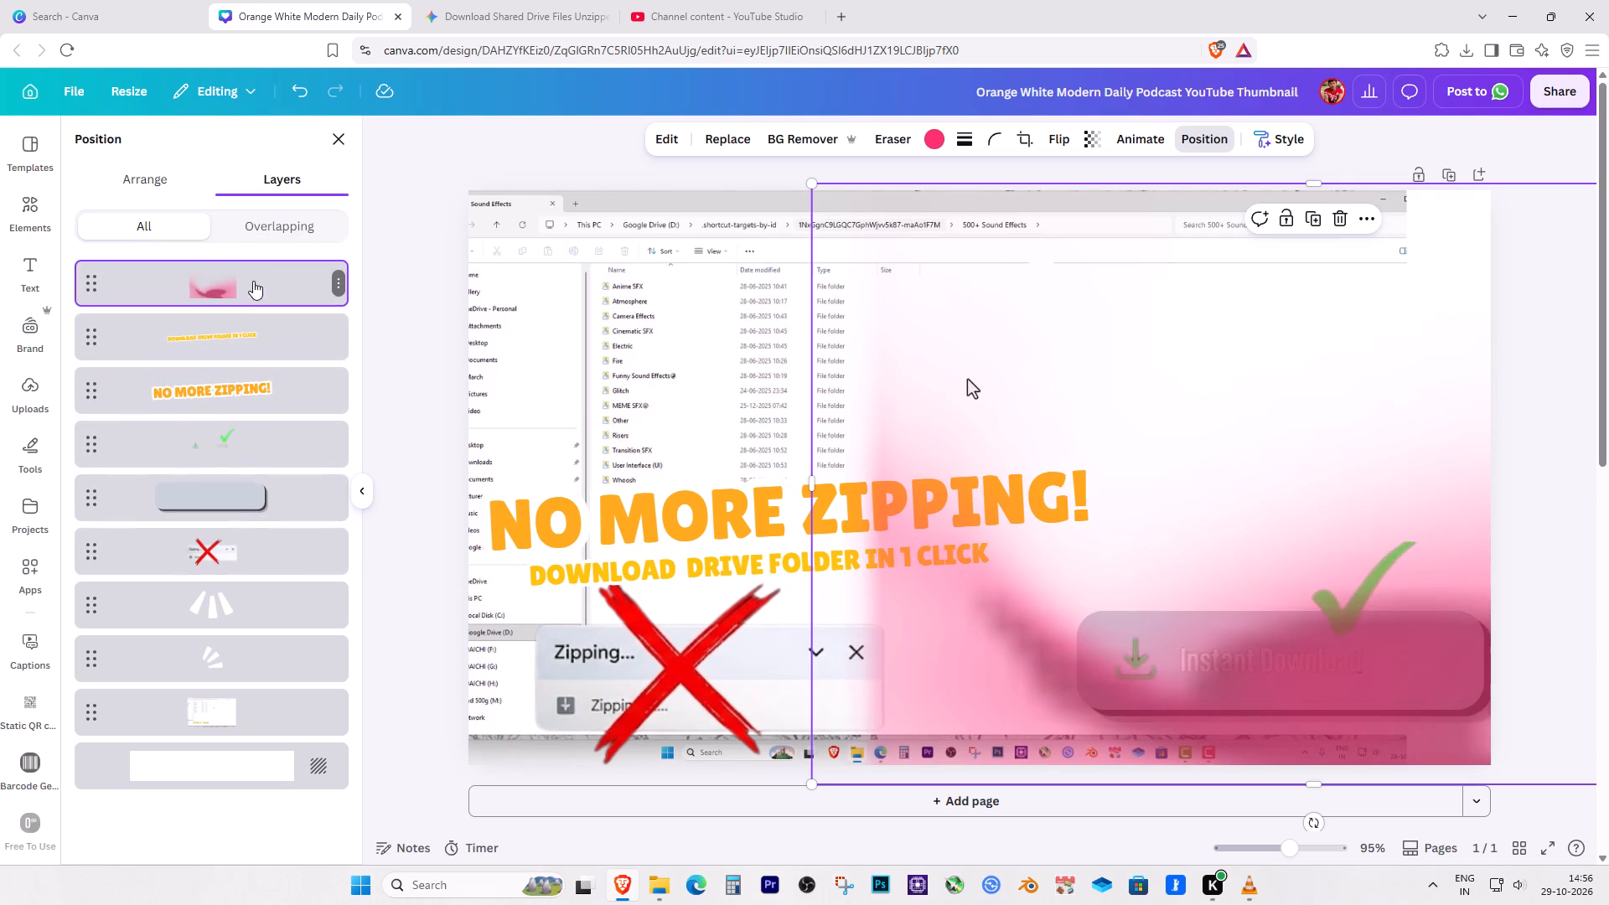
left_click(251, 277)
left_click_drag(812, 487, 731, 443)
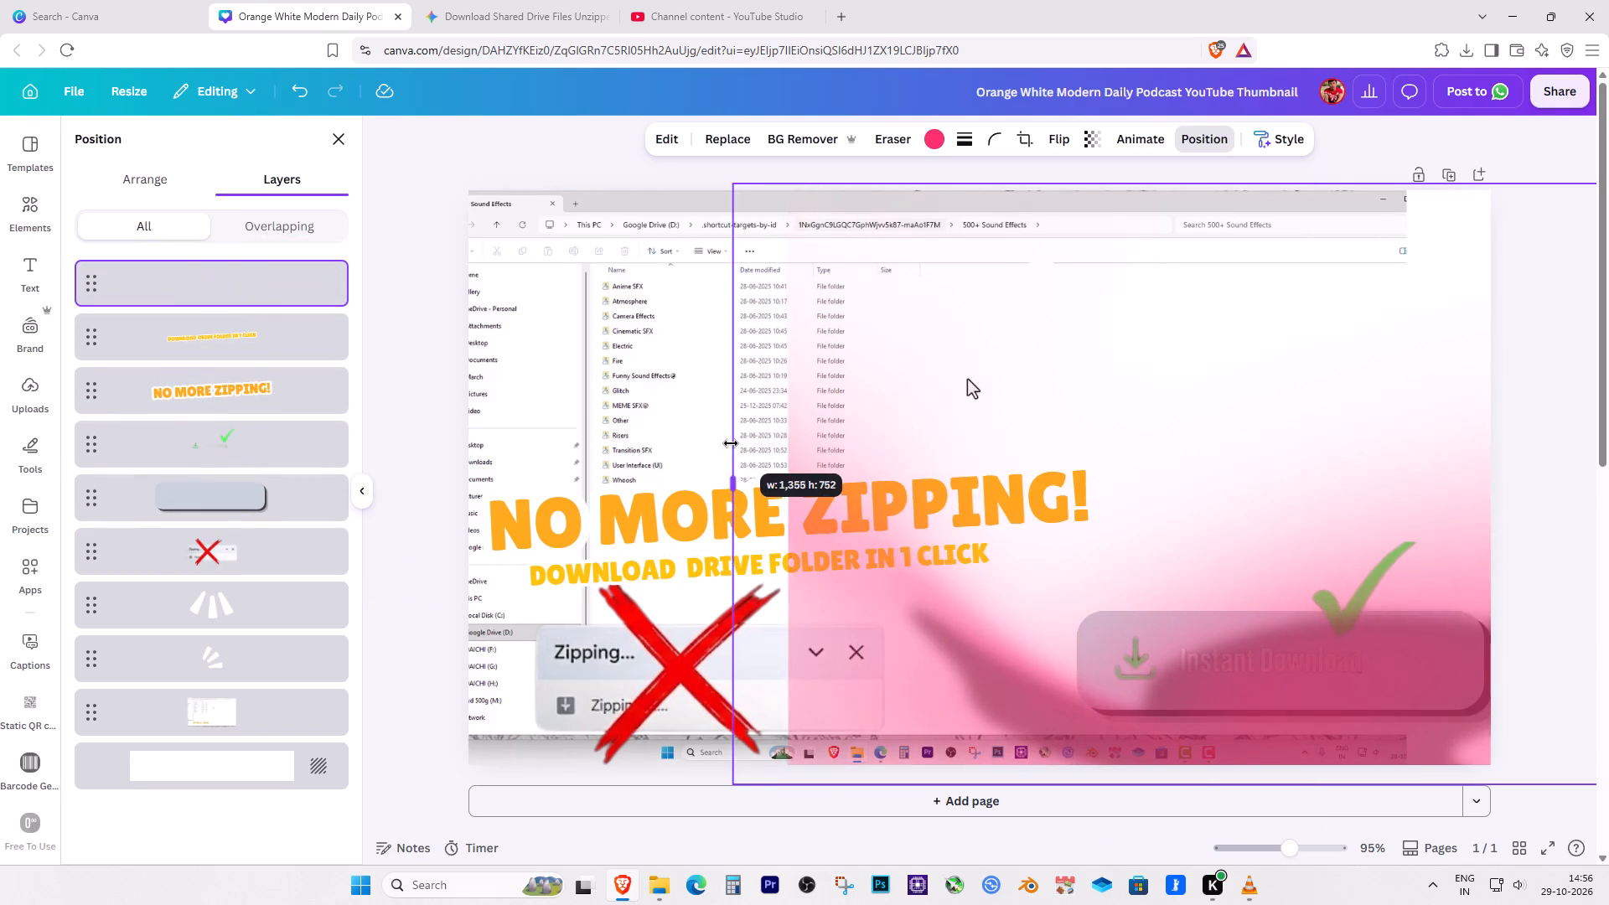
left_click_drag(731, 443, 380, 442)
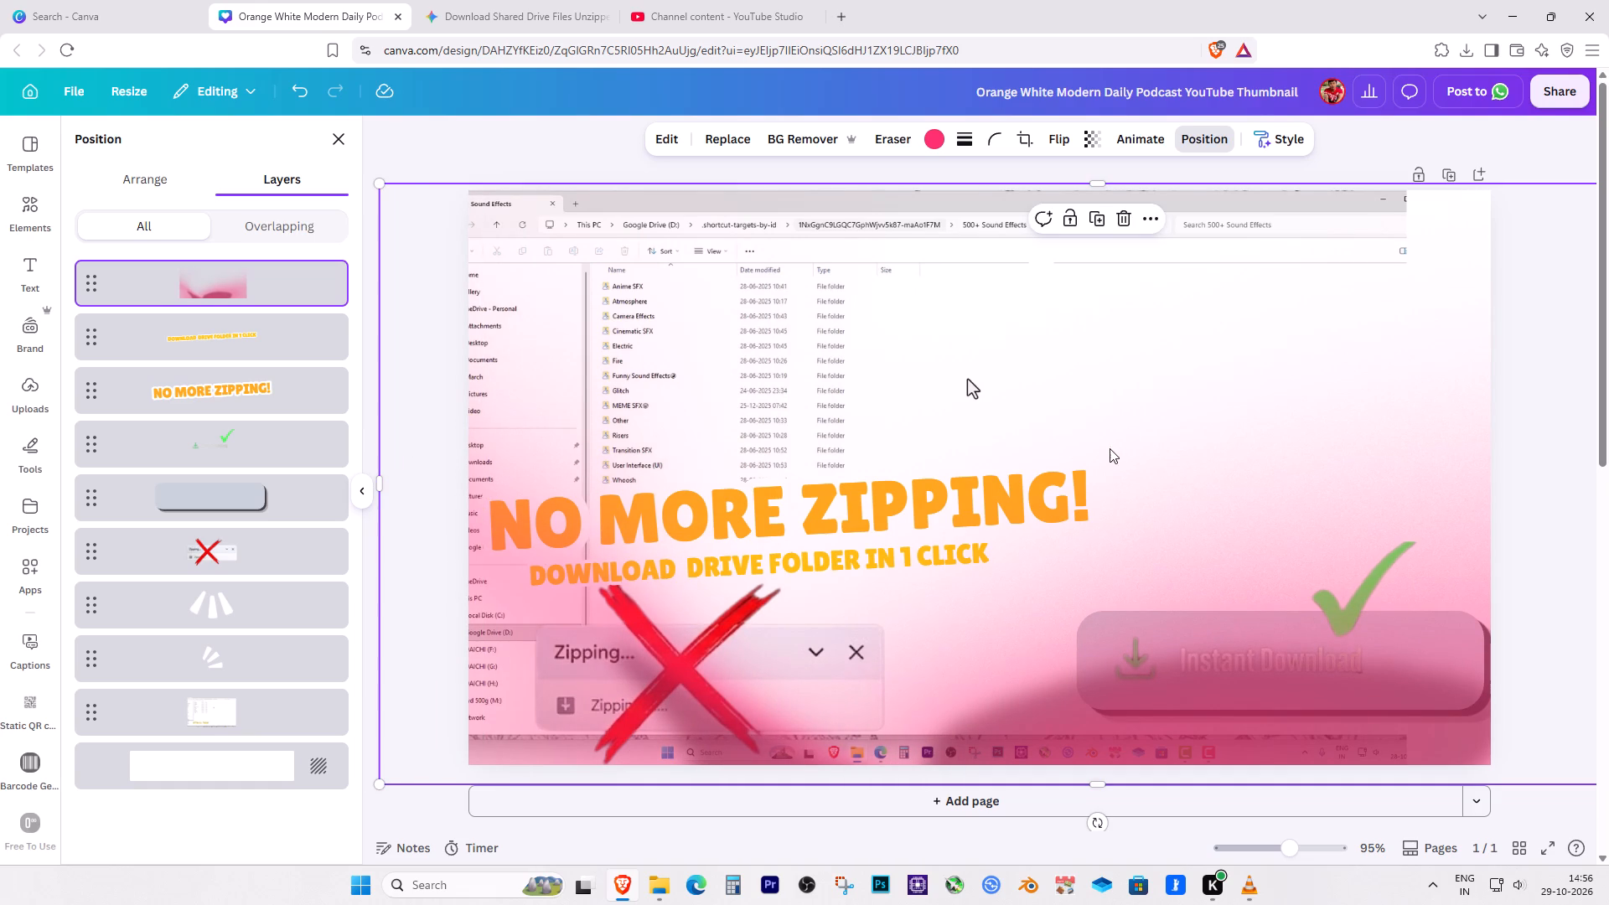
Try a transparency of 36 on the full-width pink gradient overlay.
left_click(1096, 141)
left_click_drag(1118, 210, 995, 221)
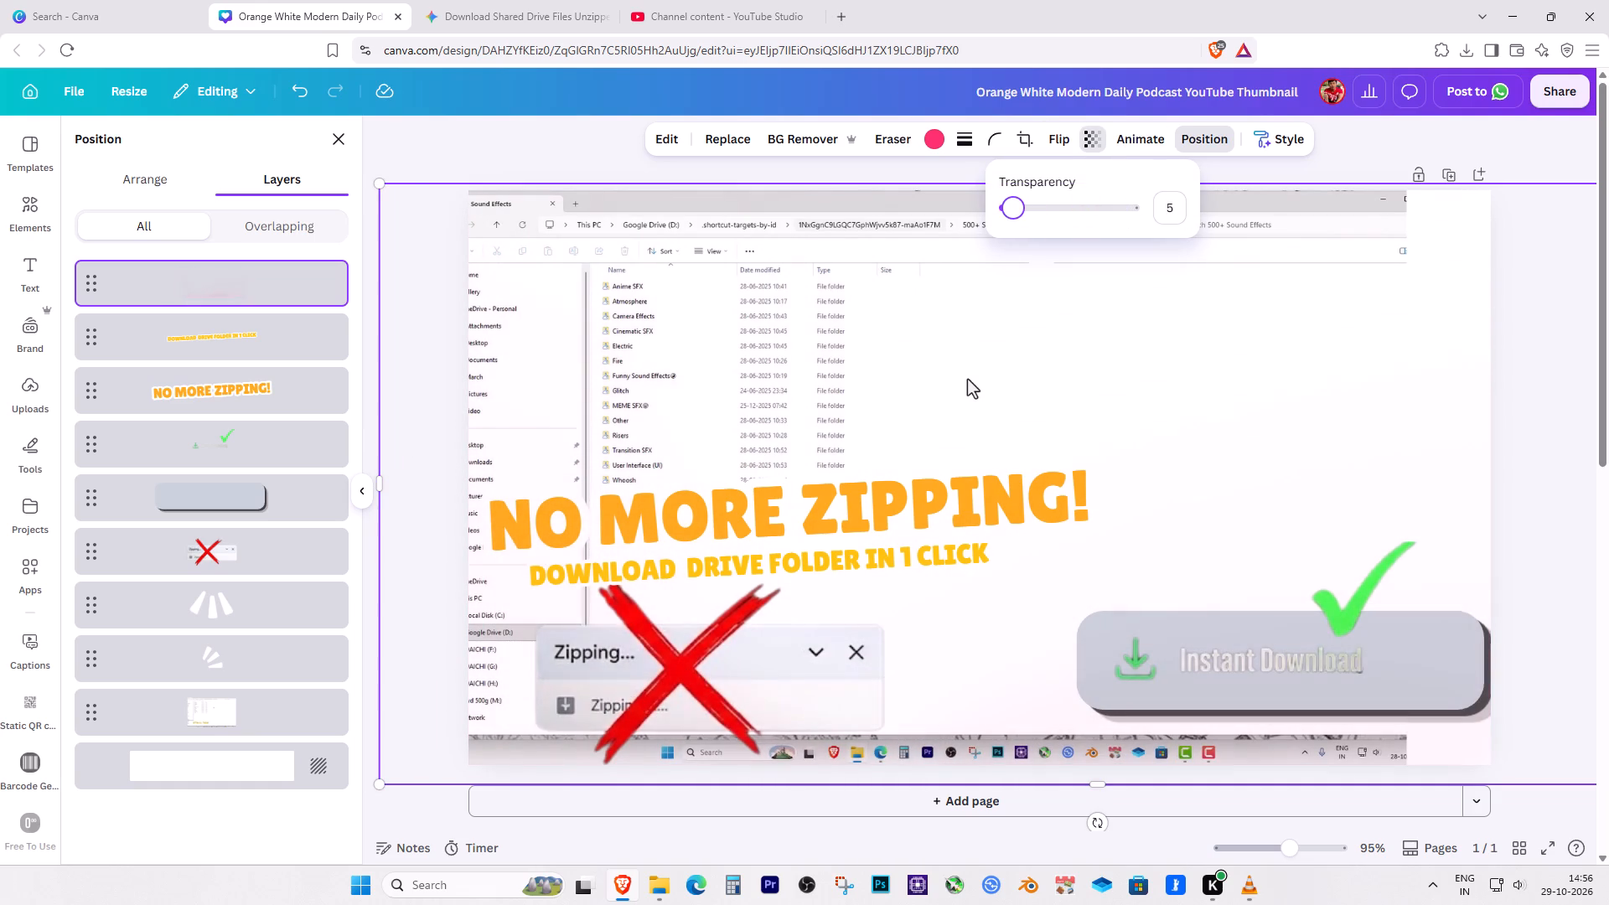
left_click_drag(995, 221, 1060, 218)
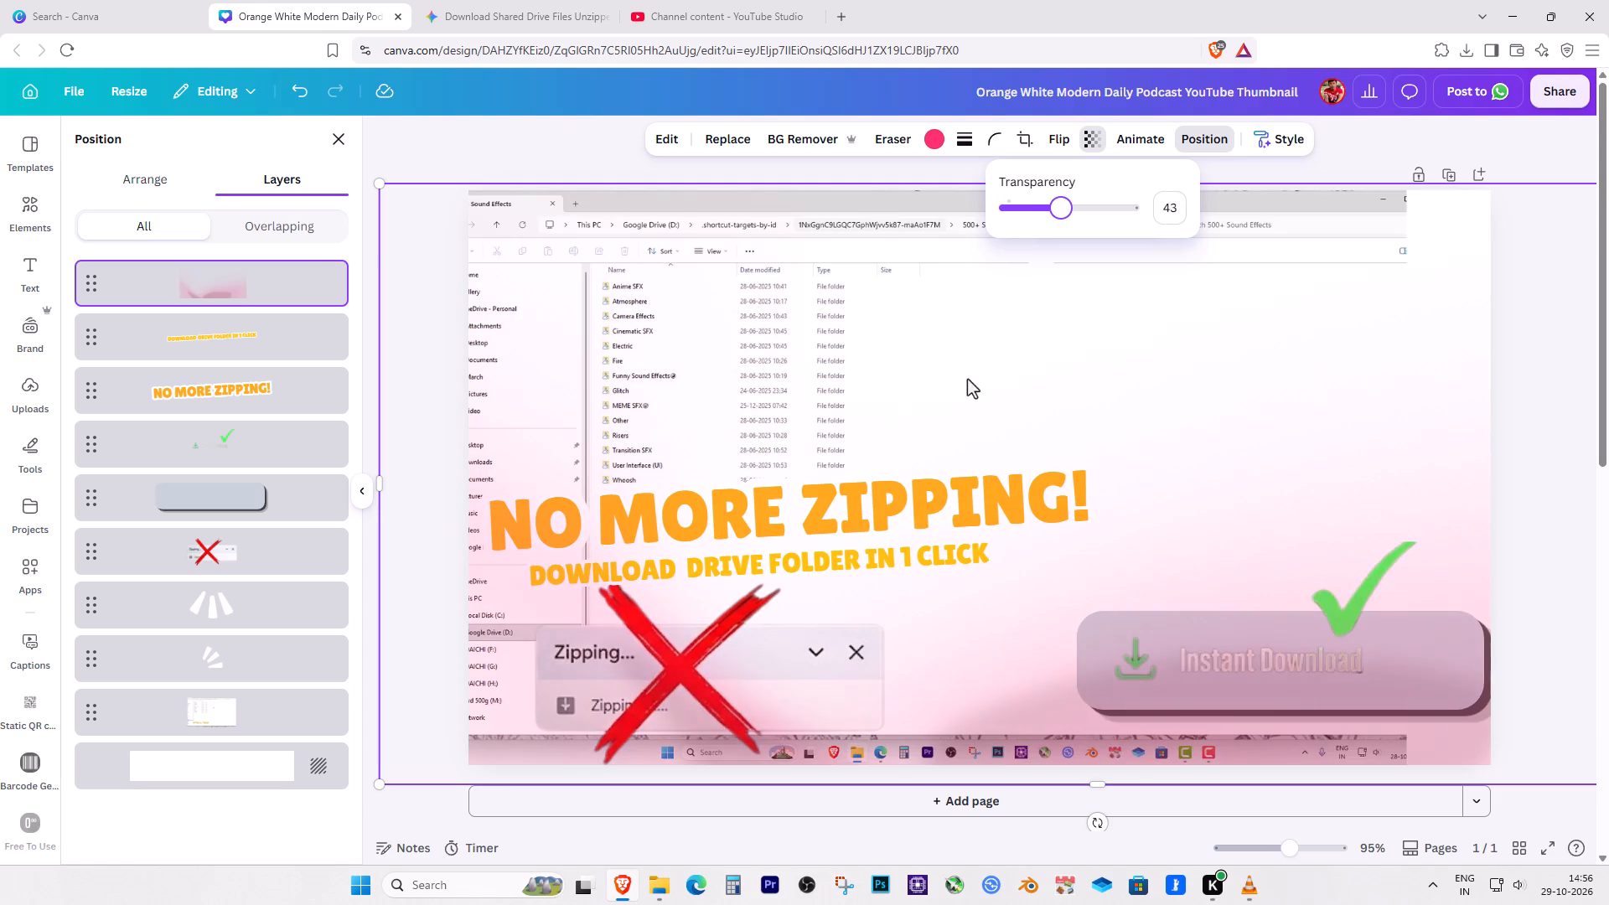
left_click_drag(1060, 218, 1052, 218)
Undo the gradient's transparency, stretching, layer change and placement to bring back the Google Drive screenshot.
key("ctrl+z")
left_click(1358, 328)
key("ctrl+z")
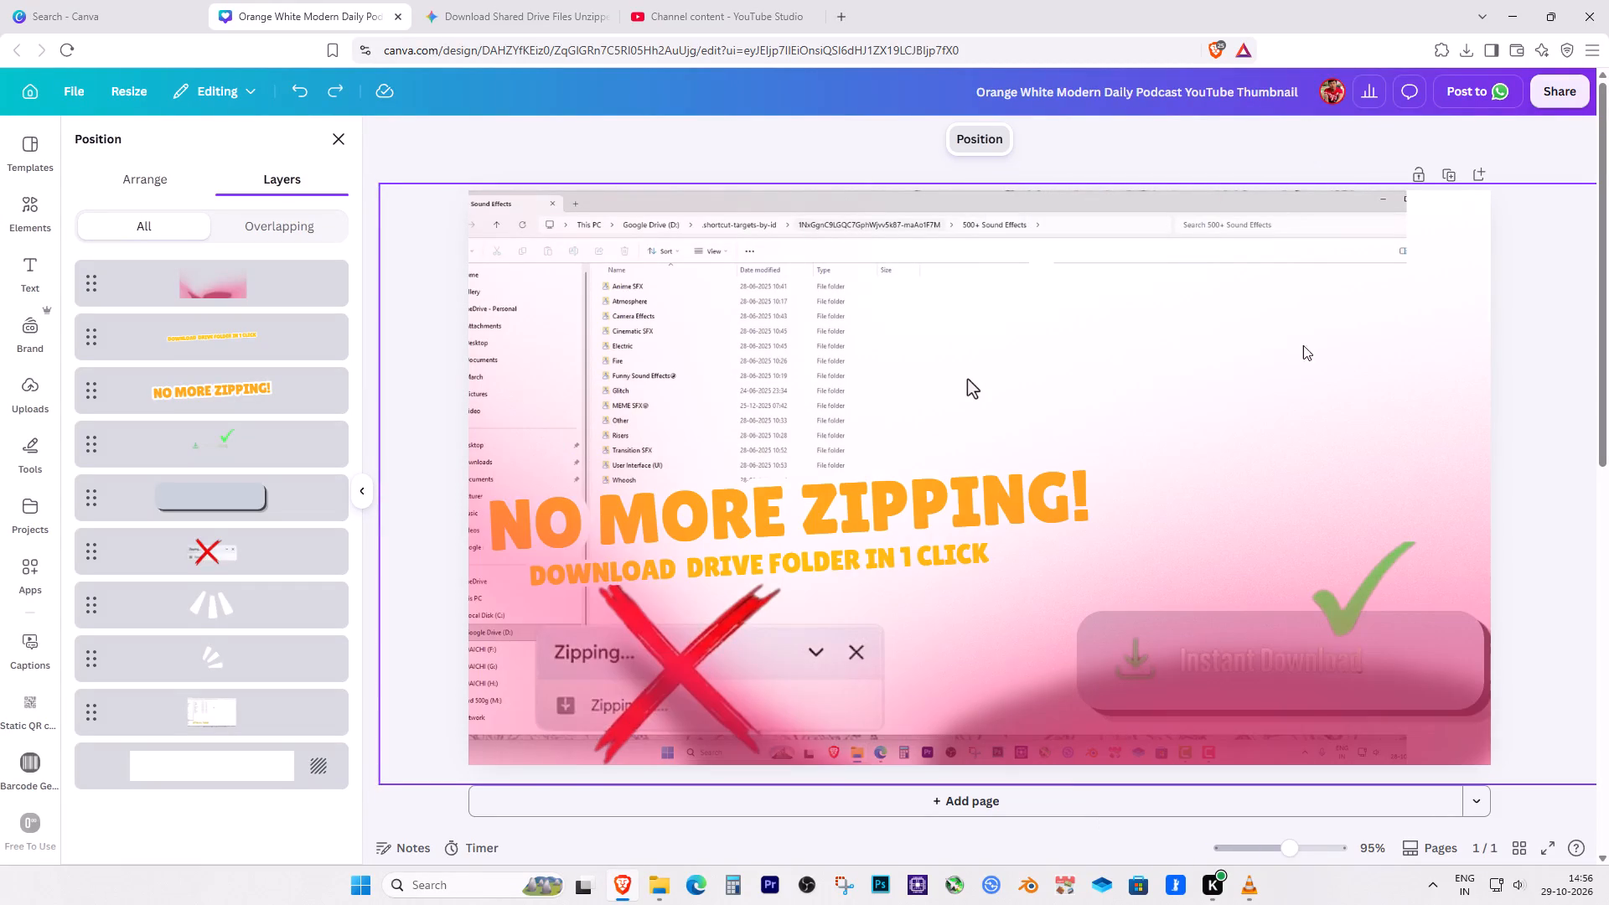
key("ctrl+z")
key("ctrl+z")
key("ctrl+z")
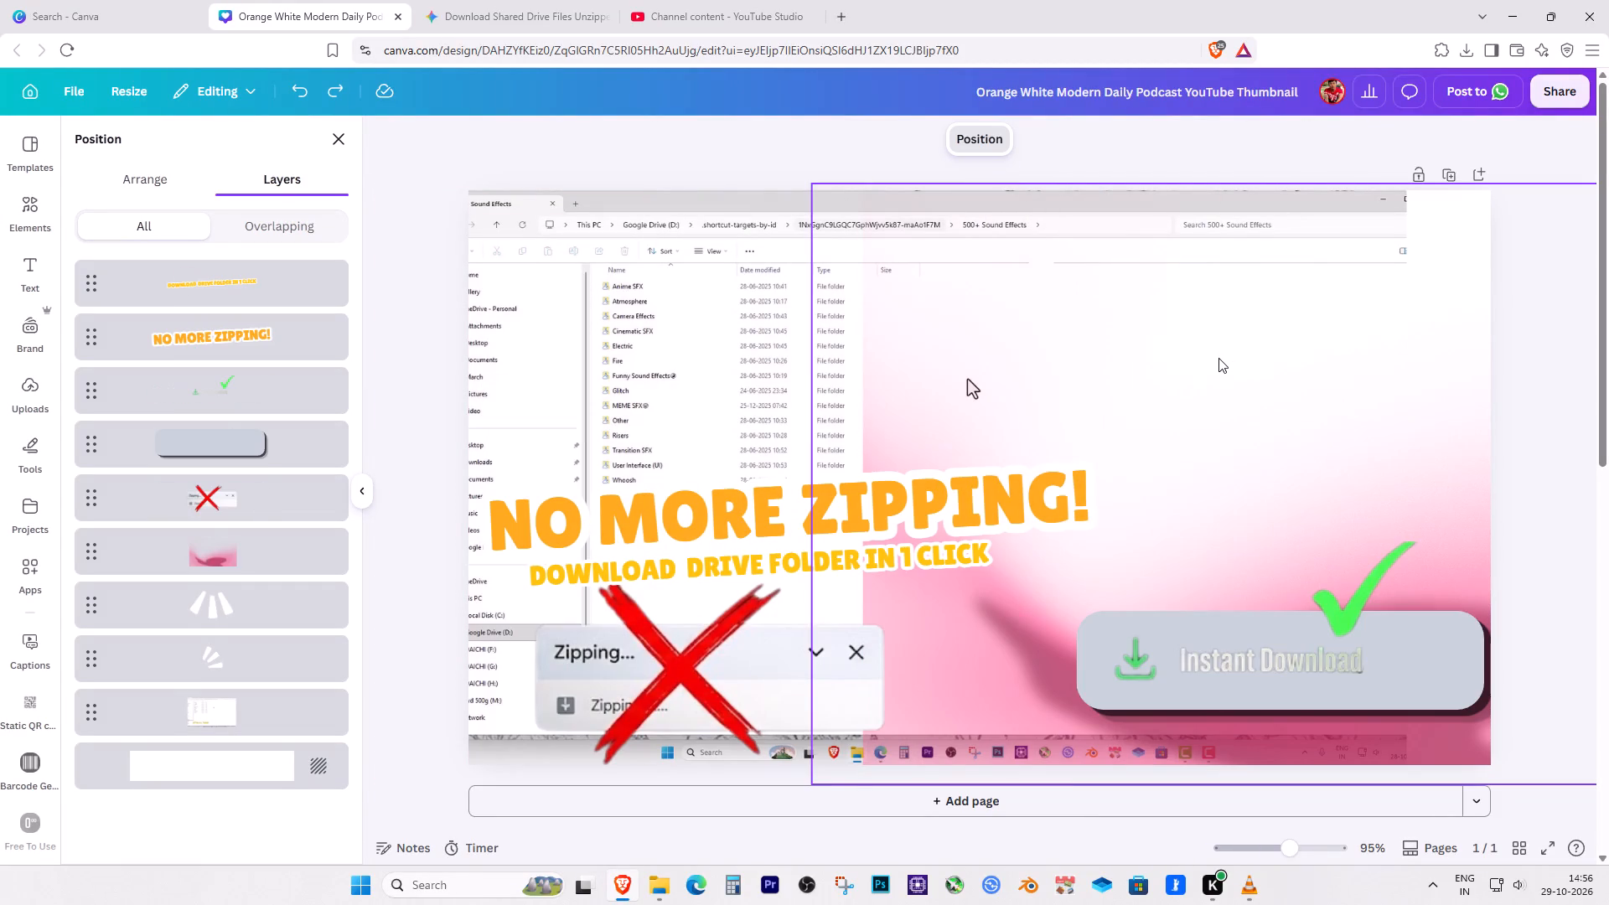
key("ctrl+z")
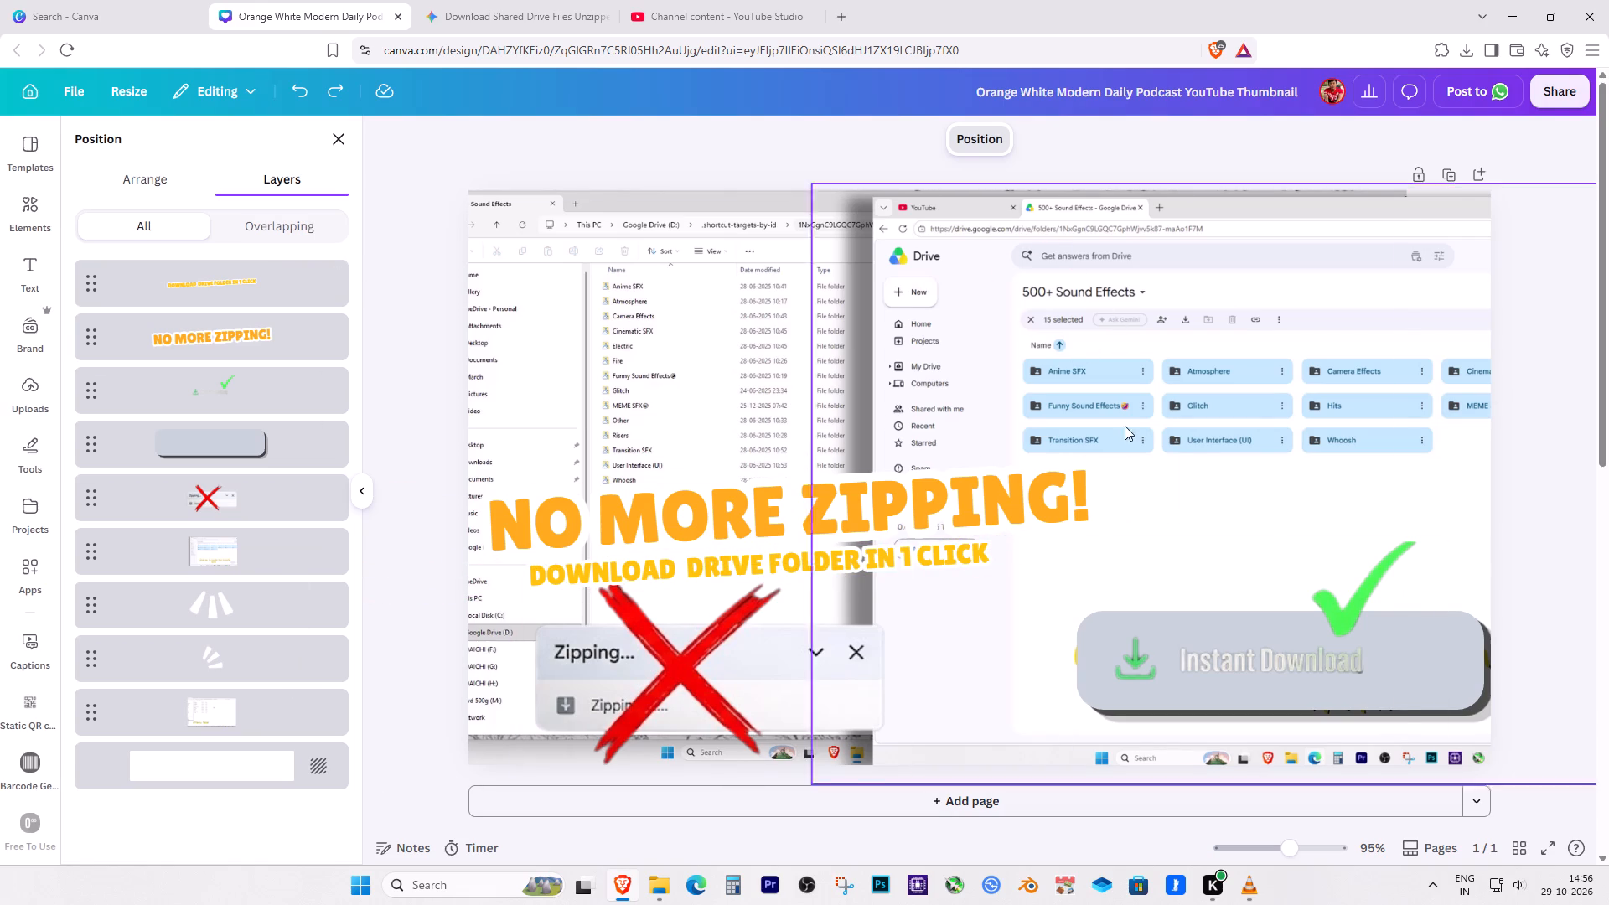
Add the recently used pink wavy gradient and stretch it on all sides until it covers the whole thumbnail.
left_click(344, 134)
left_click(103, 243)
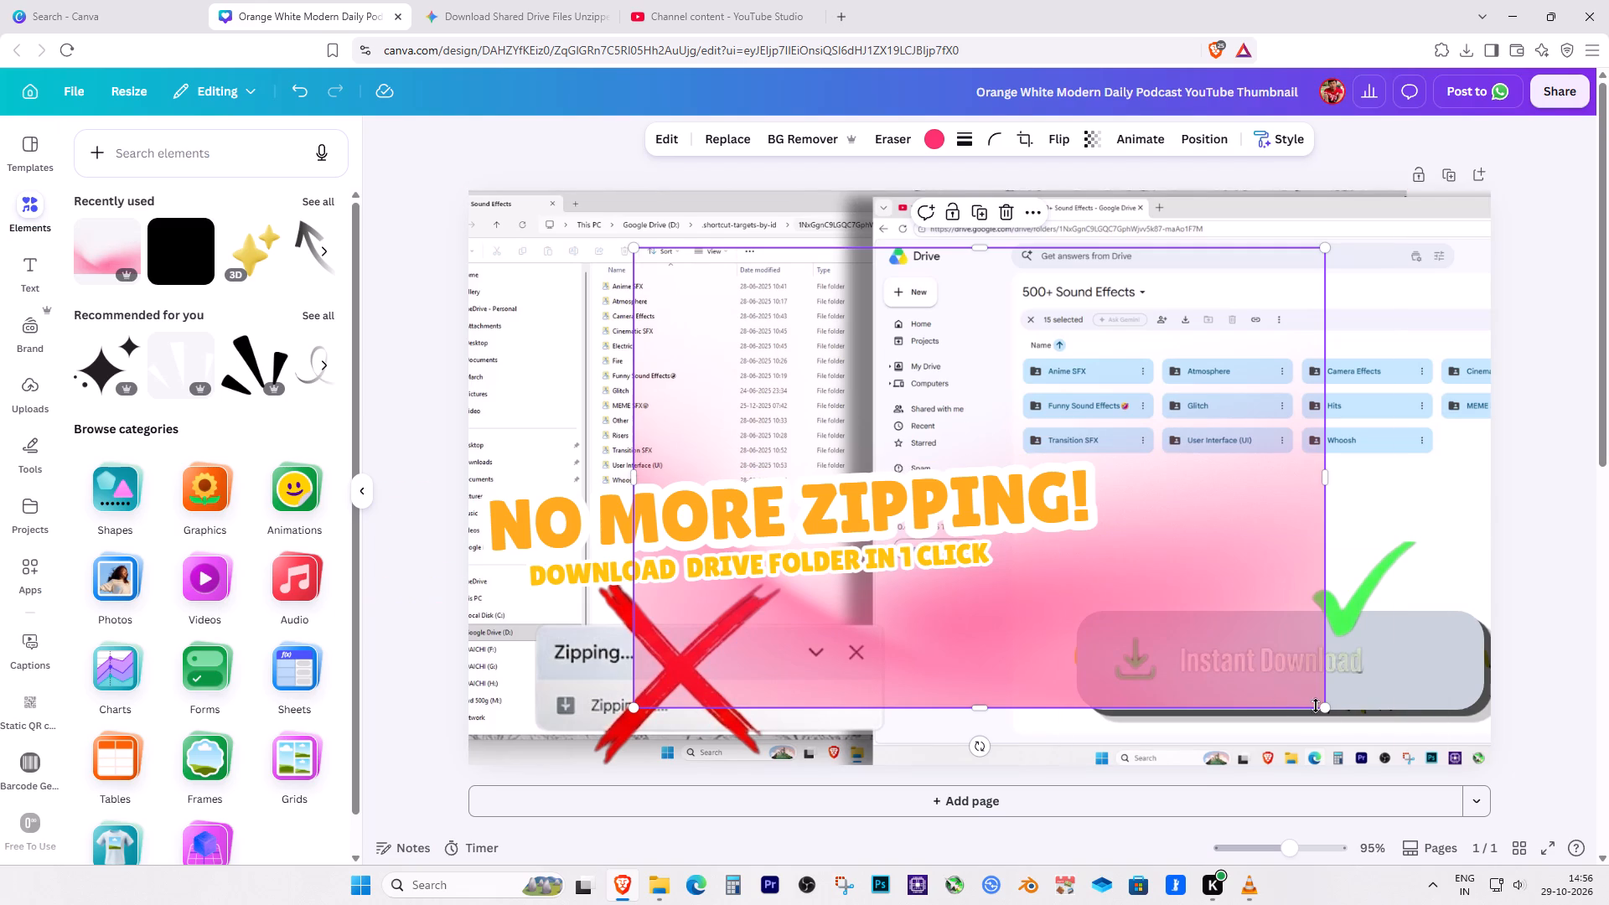
left_click_drag(1322, 705, 1352, 678)
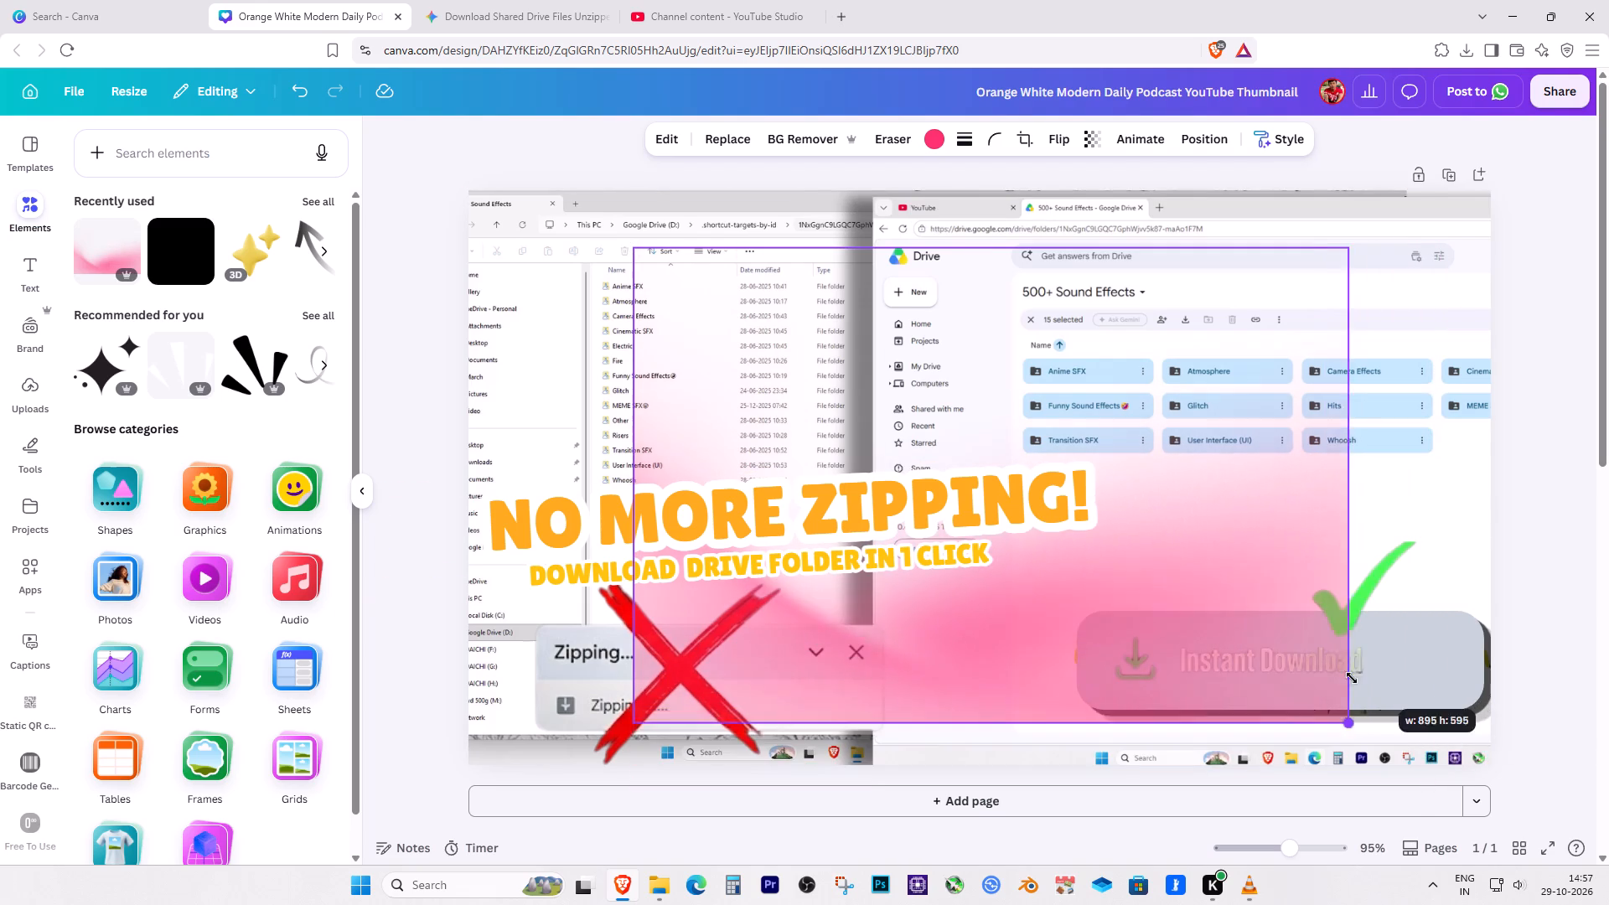
left_click_drag(1352, 678, 1429, 729)
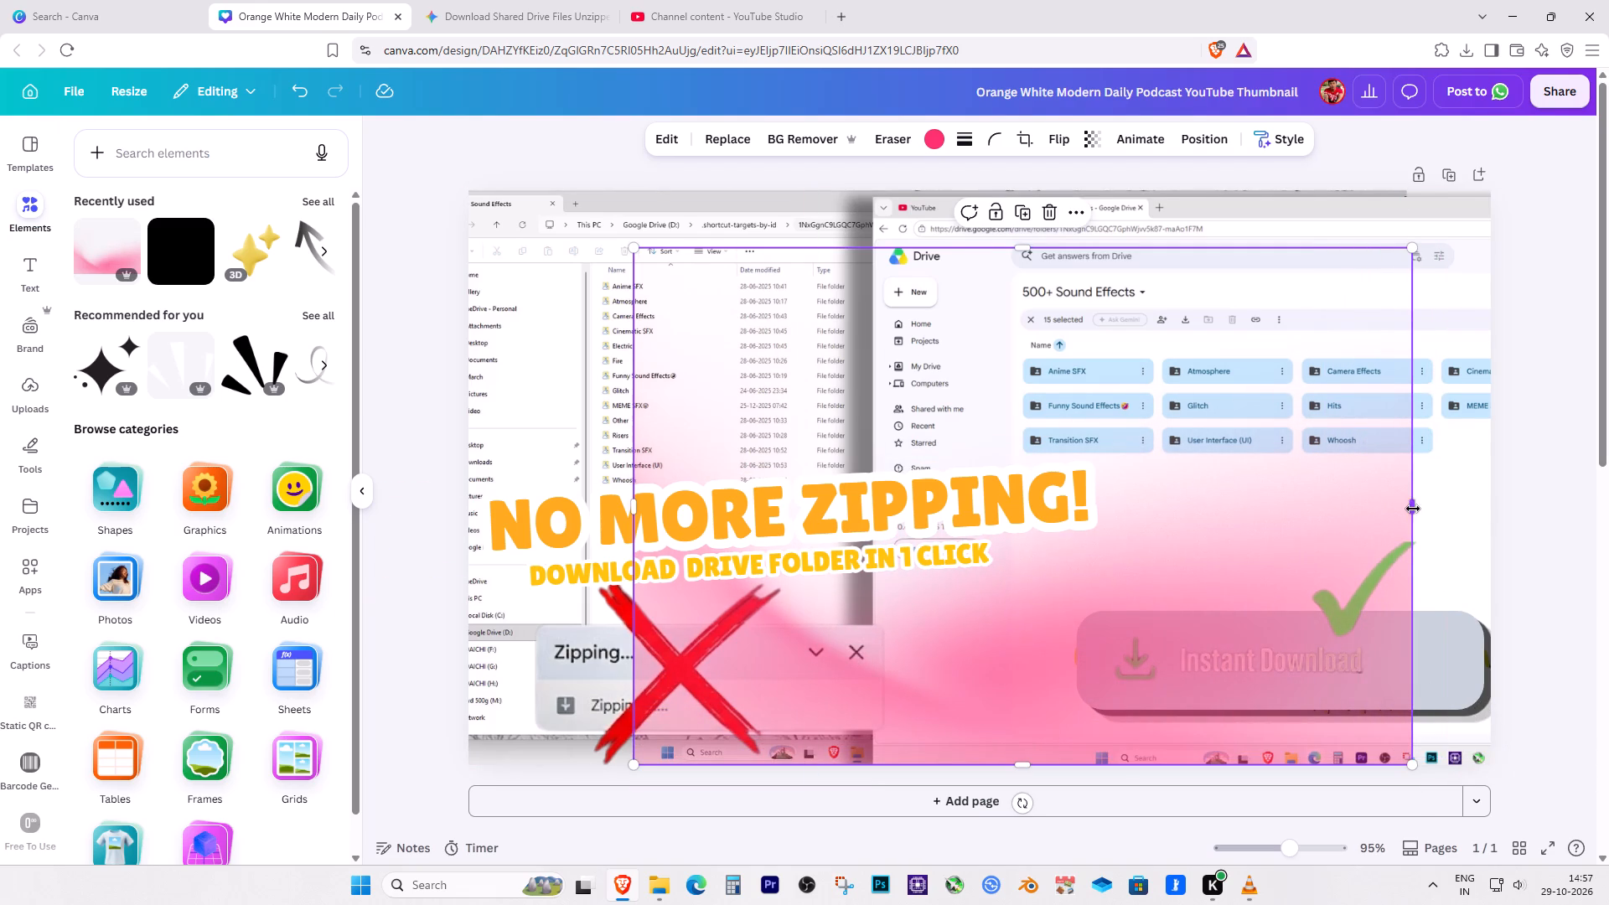
left_click_drag(1413, 509, 1489, 510)
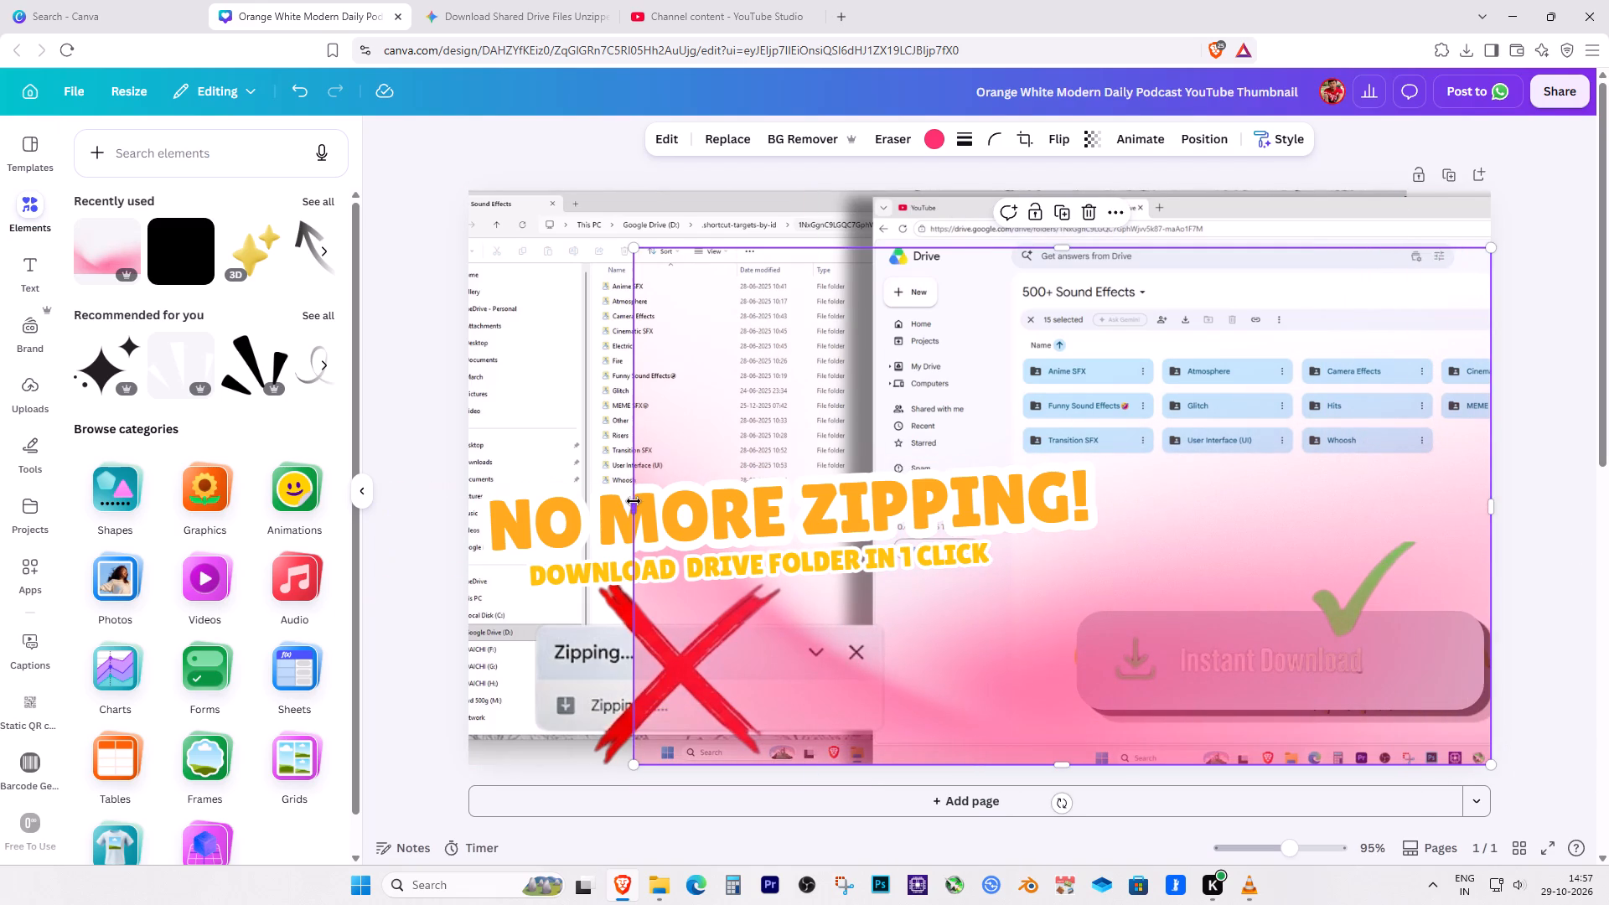
left_click_drag(635, 508, 467, 513)
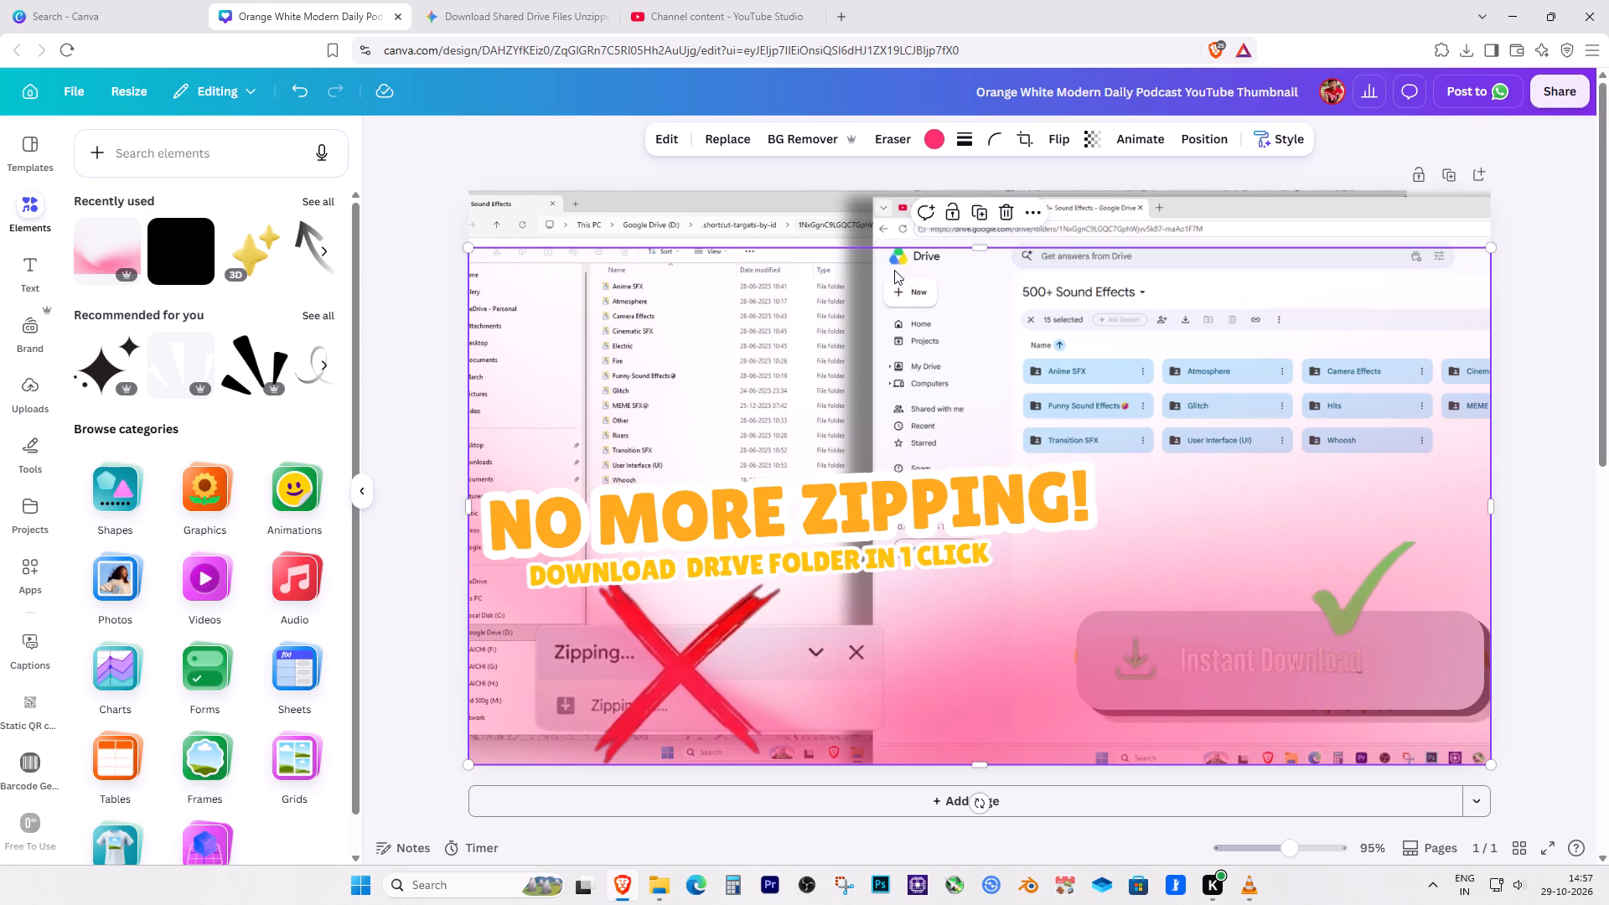
left_click_drag(992, 249, 1005, 168)
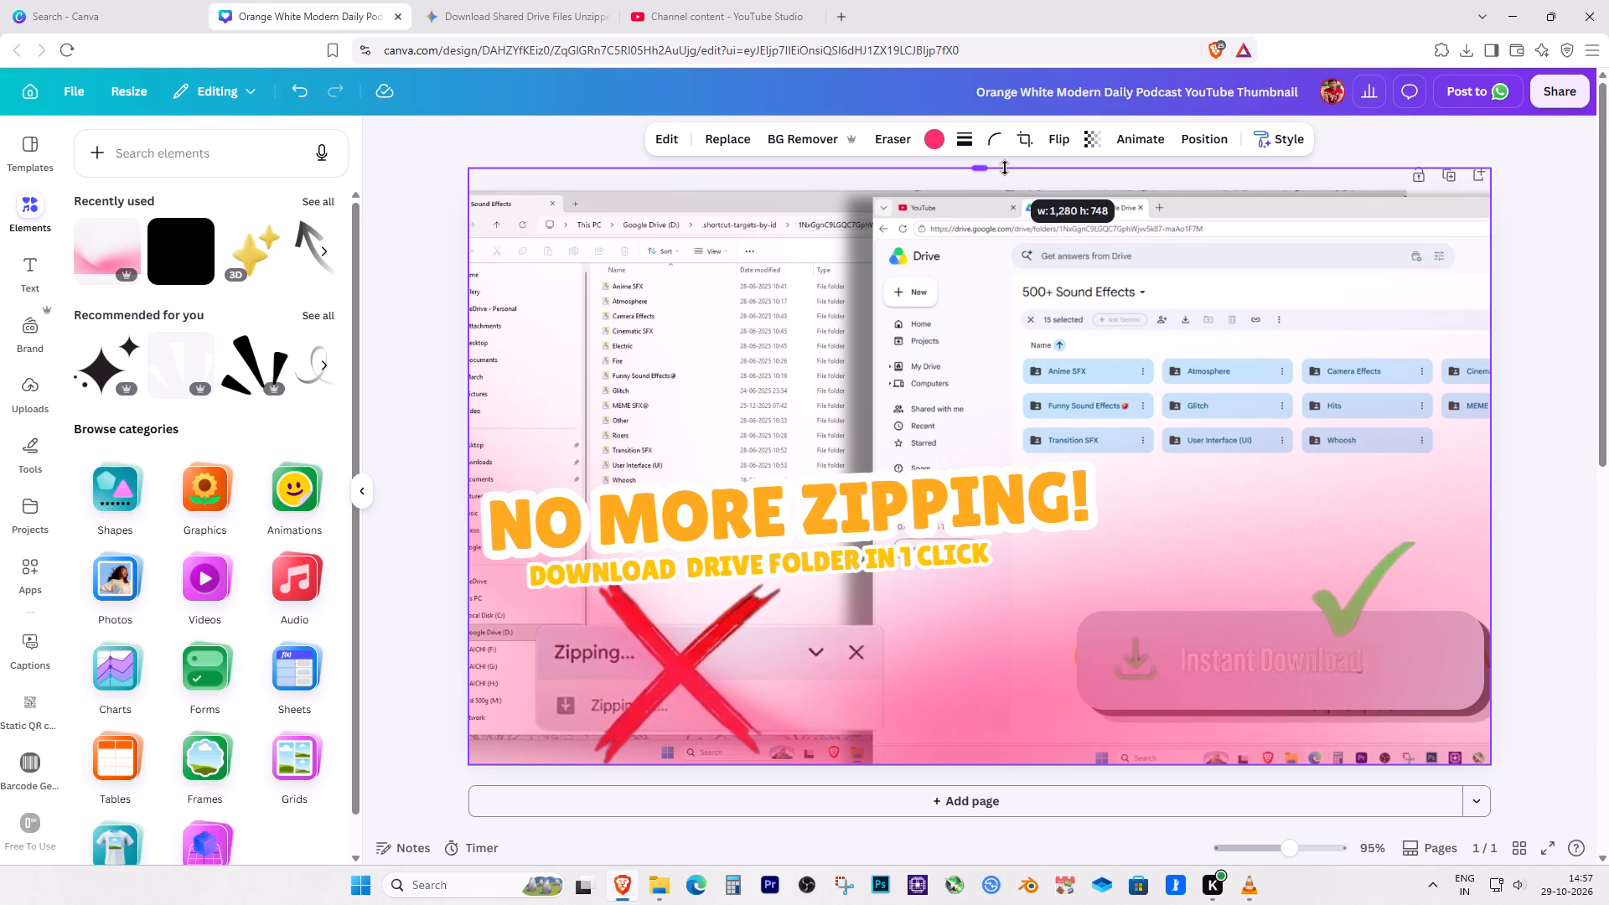
left_click_drag(1005, 168, 1005, 180)
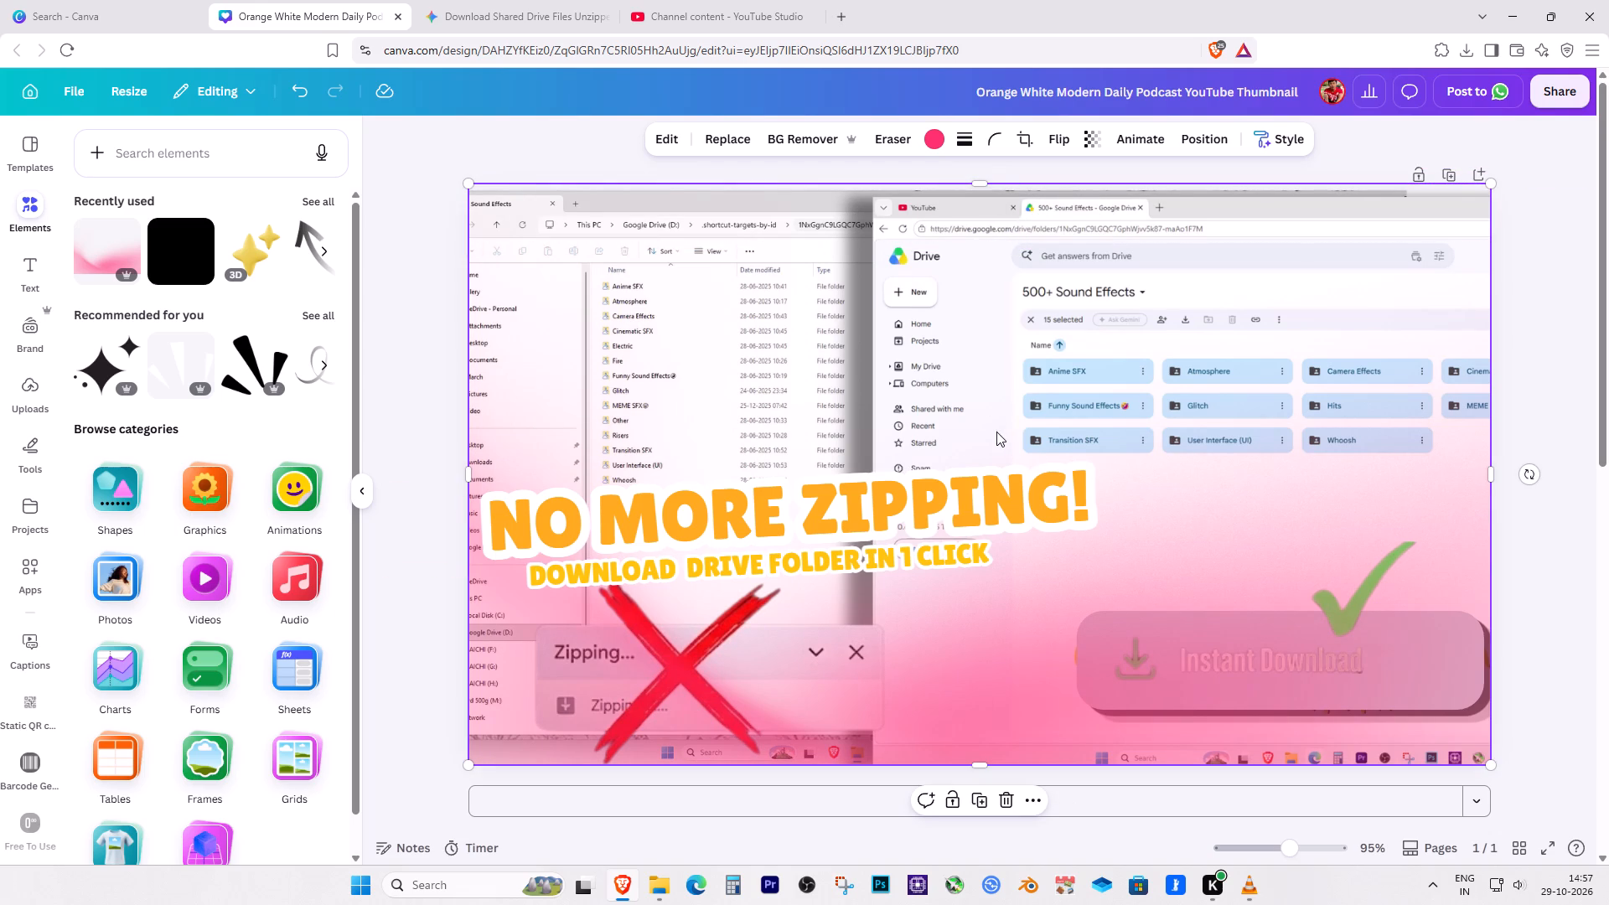
Shift the pink gradient up and slightly left, extending its right and bottom edges to cover the thumbnail again.
left_click_drag(976, 685, 973, 650)
left_click_drag(973, 650, 930, 553)
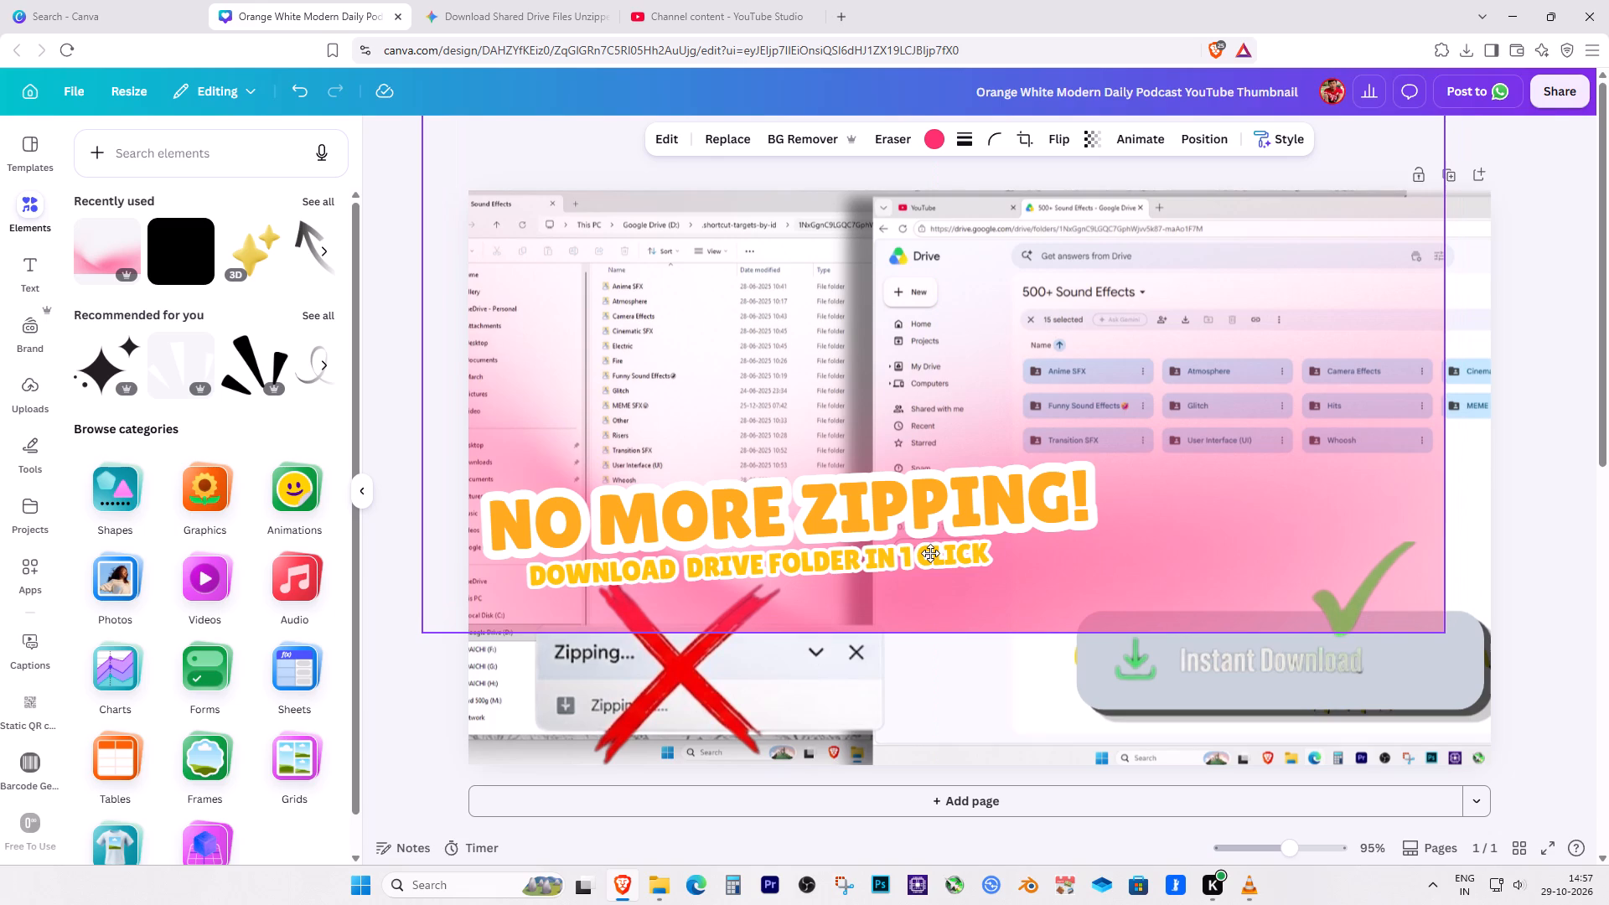
left_click_drag(930, 553, 942, 547)
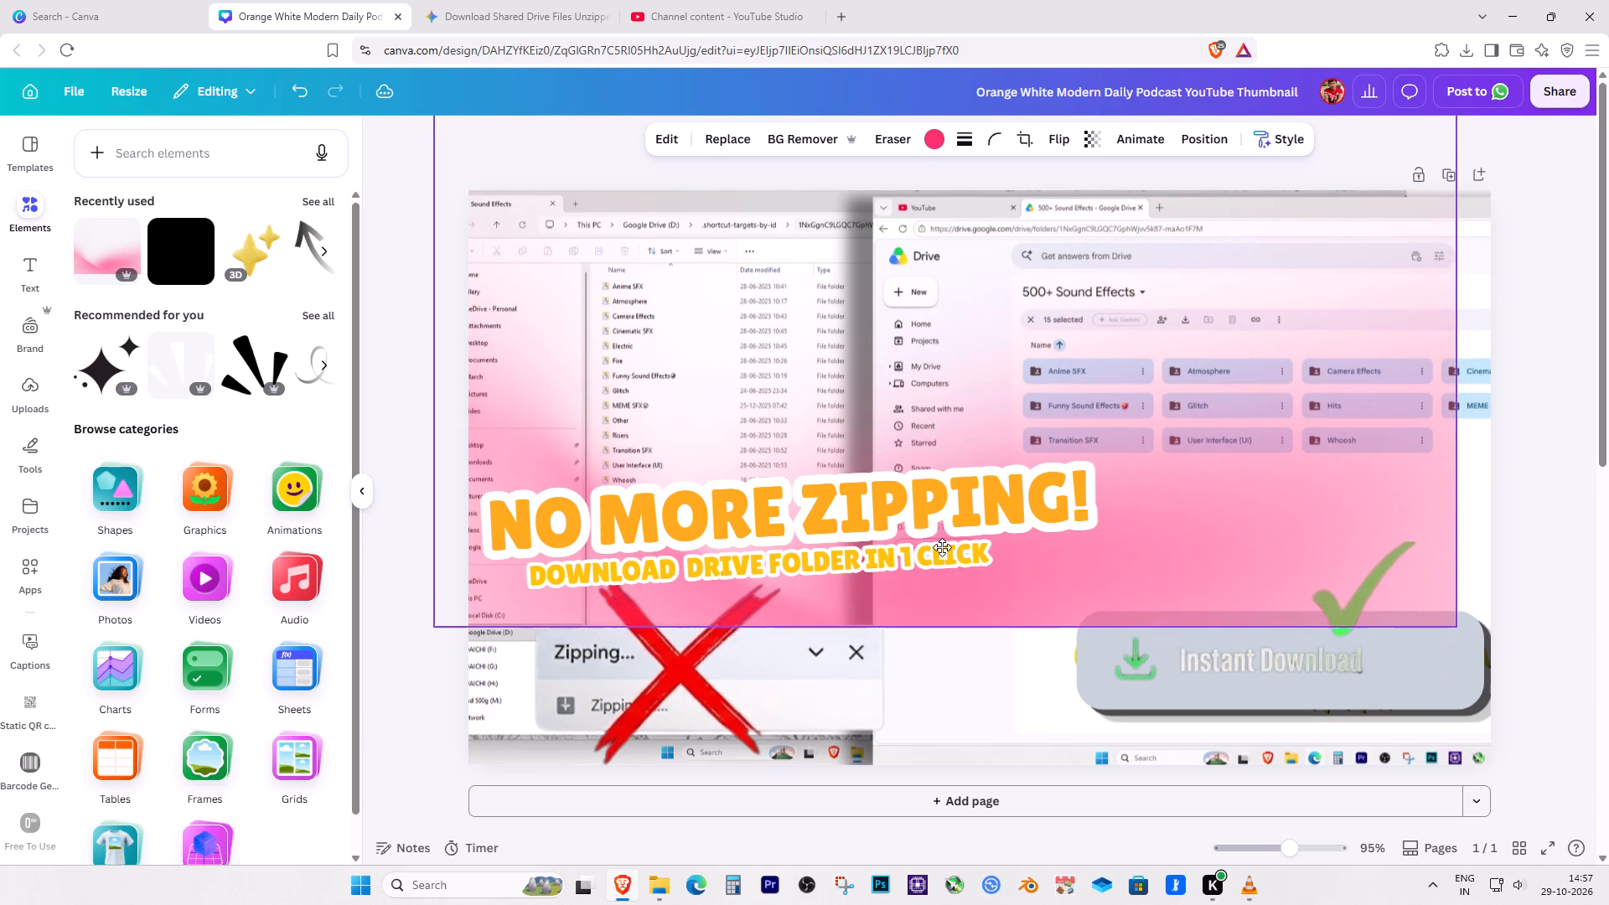
left_click_drag(942, 547, 942, 540)
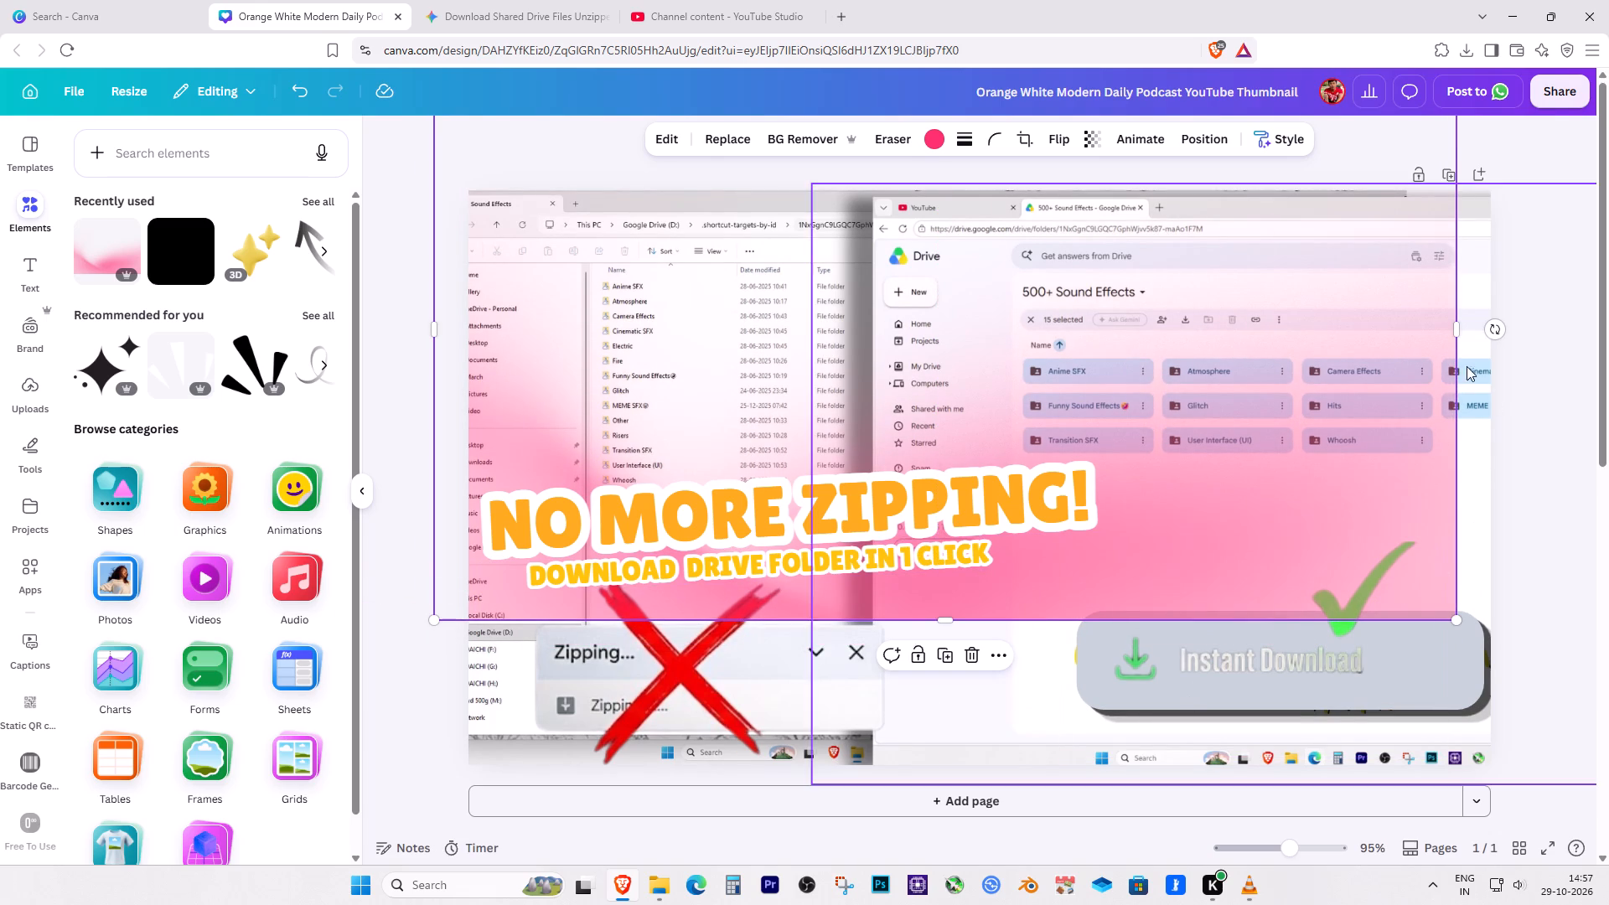
left_click_drag(1460, 327, 1494, 336)
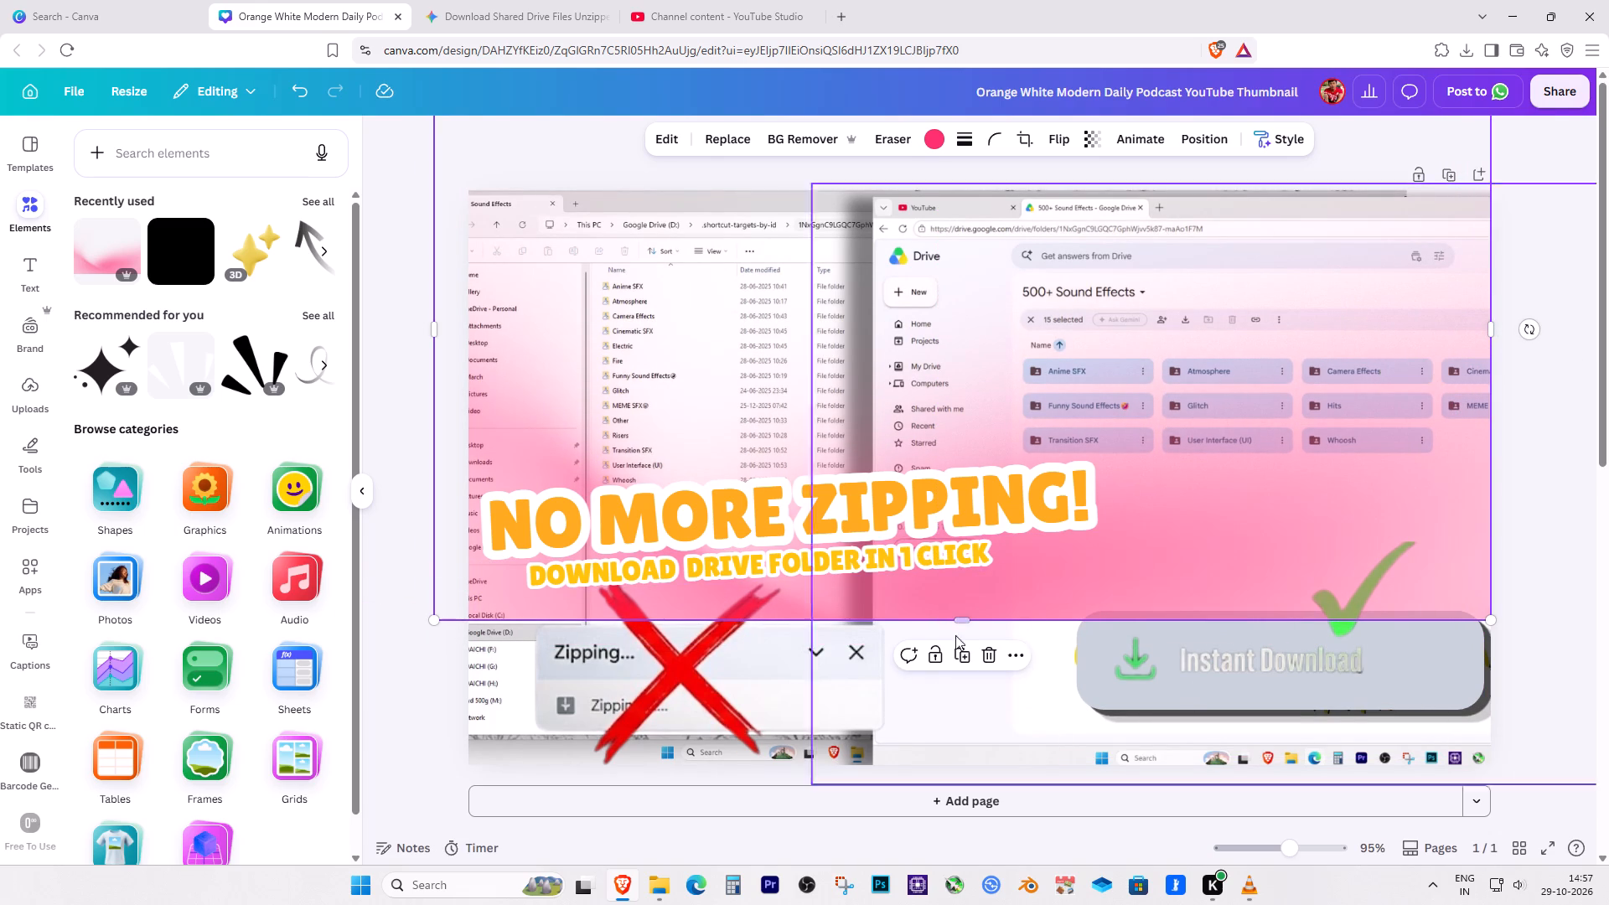
left_click_drag(955, 623, 934, 773)
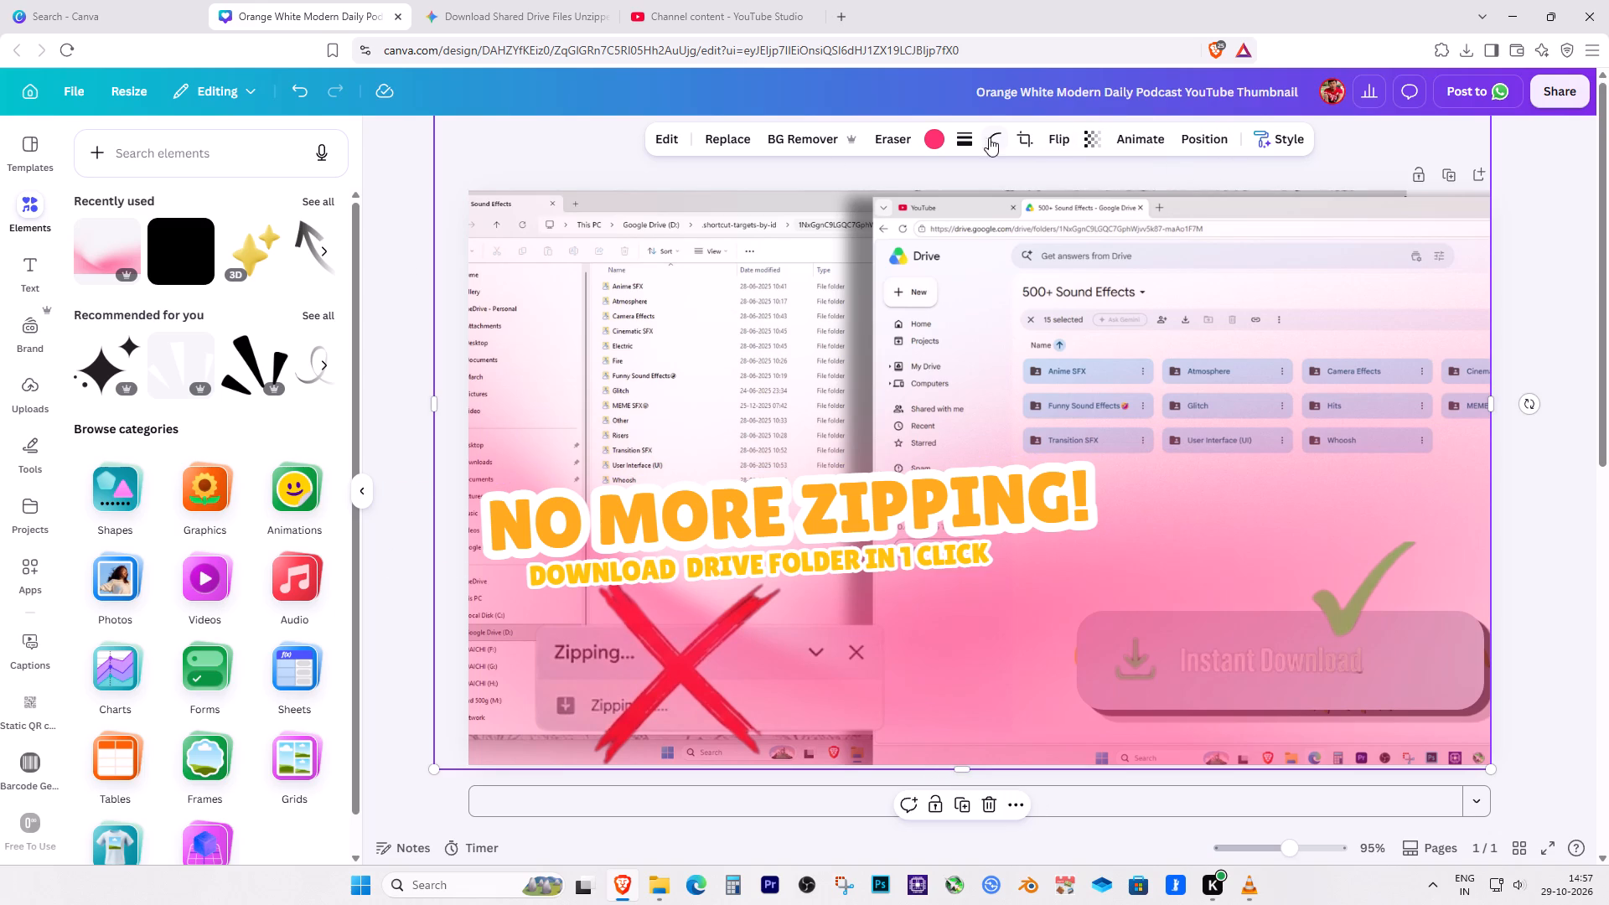
Move the pink gradient's layer beneath the crossed-out Zipping graphic and directly above the Google Drive screenshot.
left_click(1189, 143)
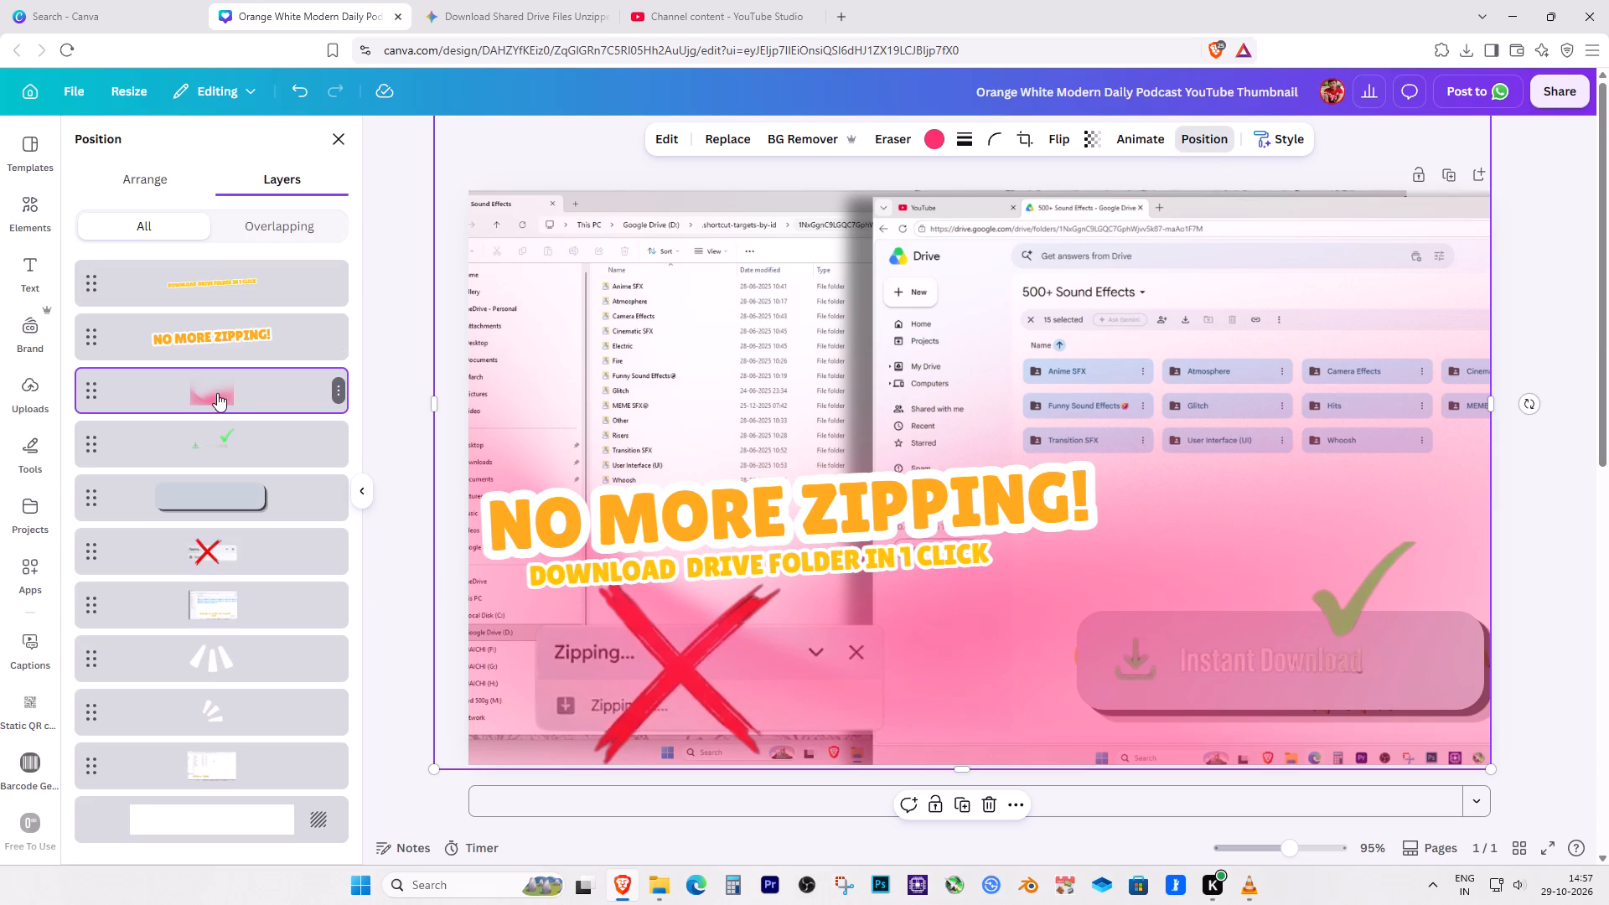
left_click_drag(217, 393, 214, 561)
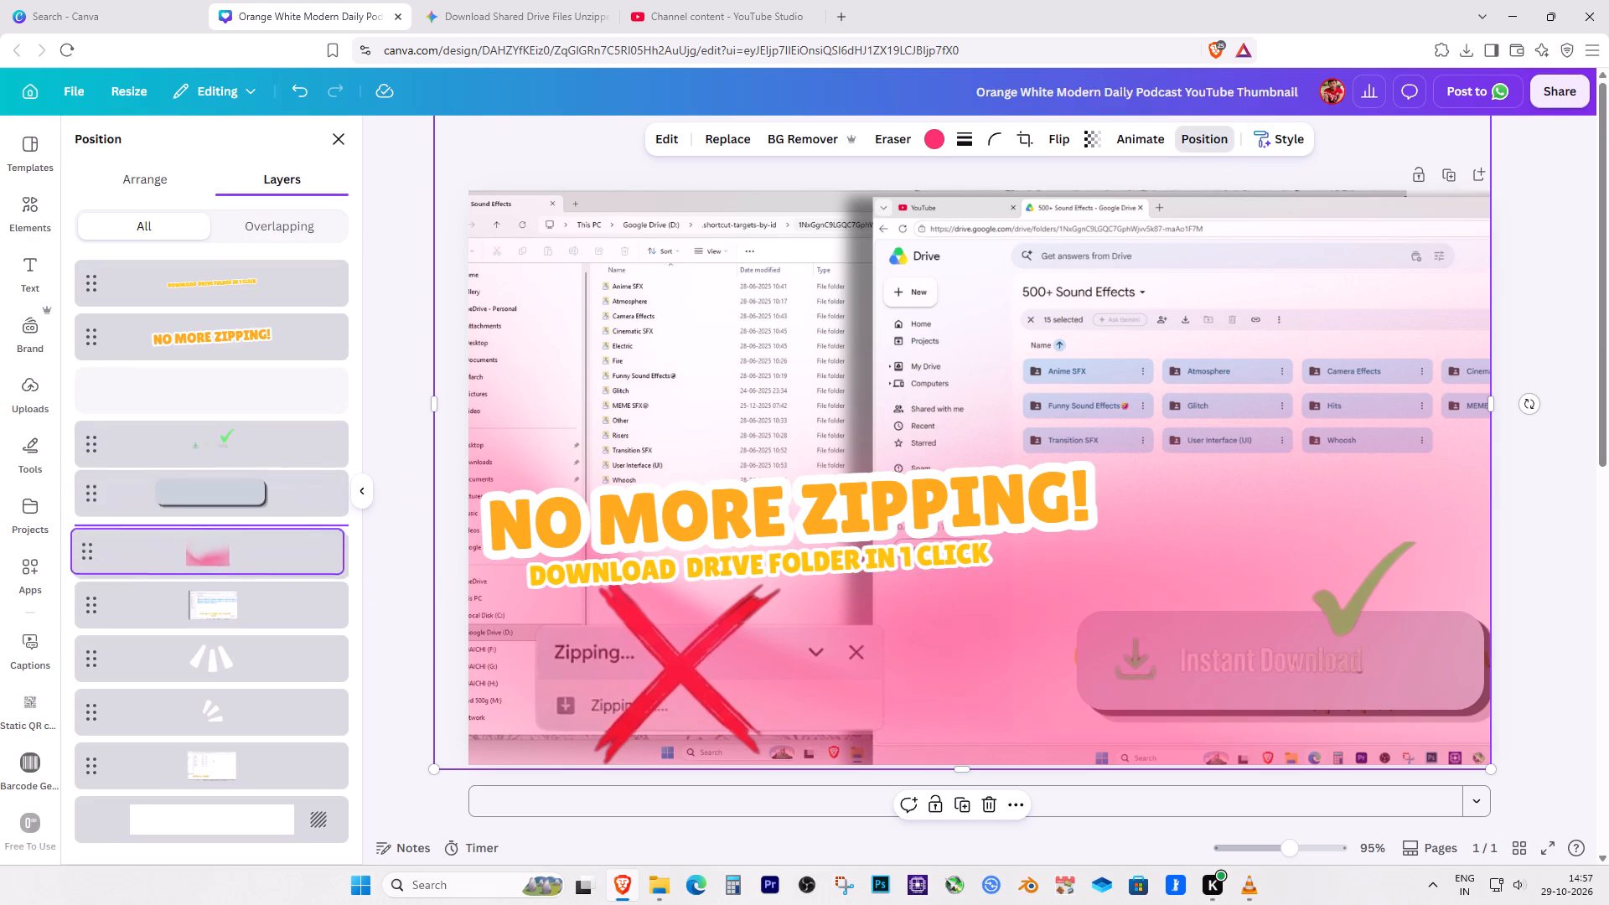
left_click_drag(214, 561, 214, 585)
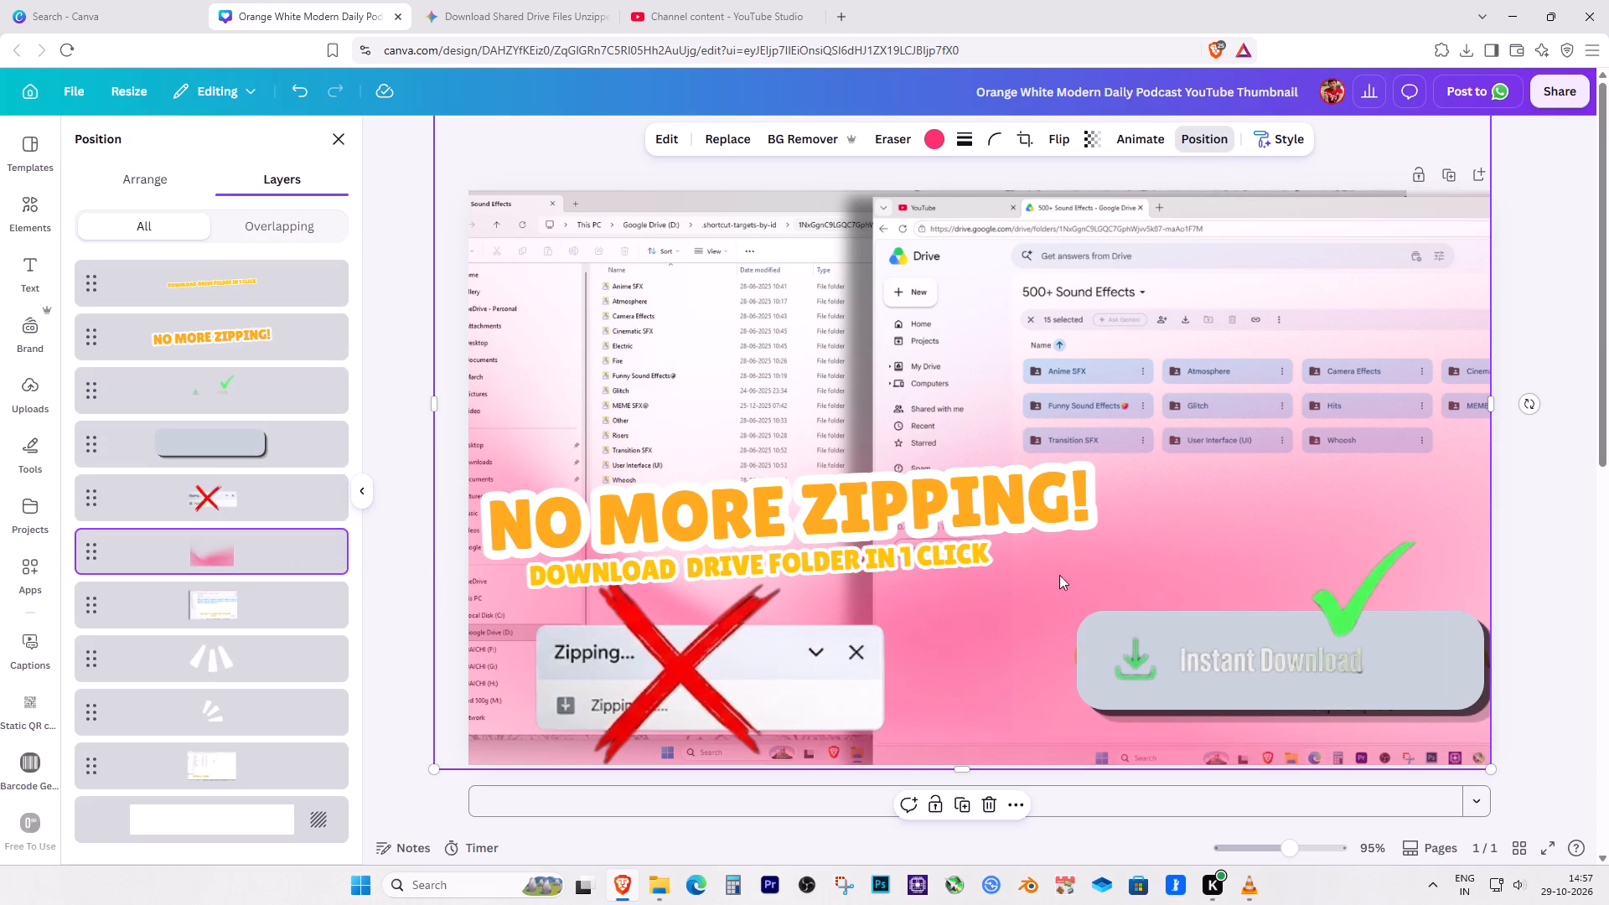
Recolour the gradient overlay with the design's yellow, after trying the design's orange and the brand red #ed1c24.
left_click(929, 140)
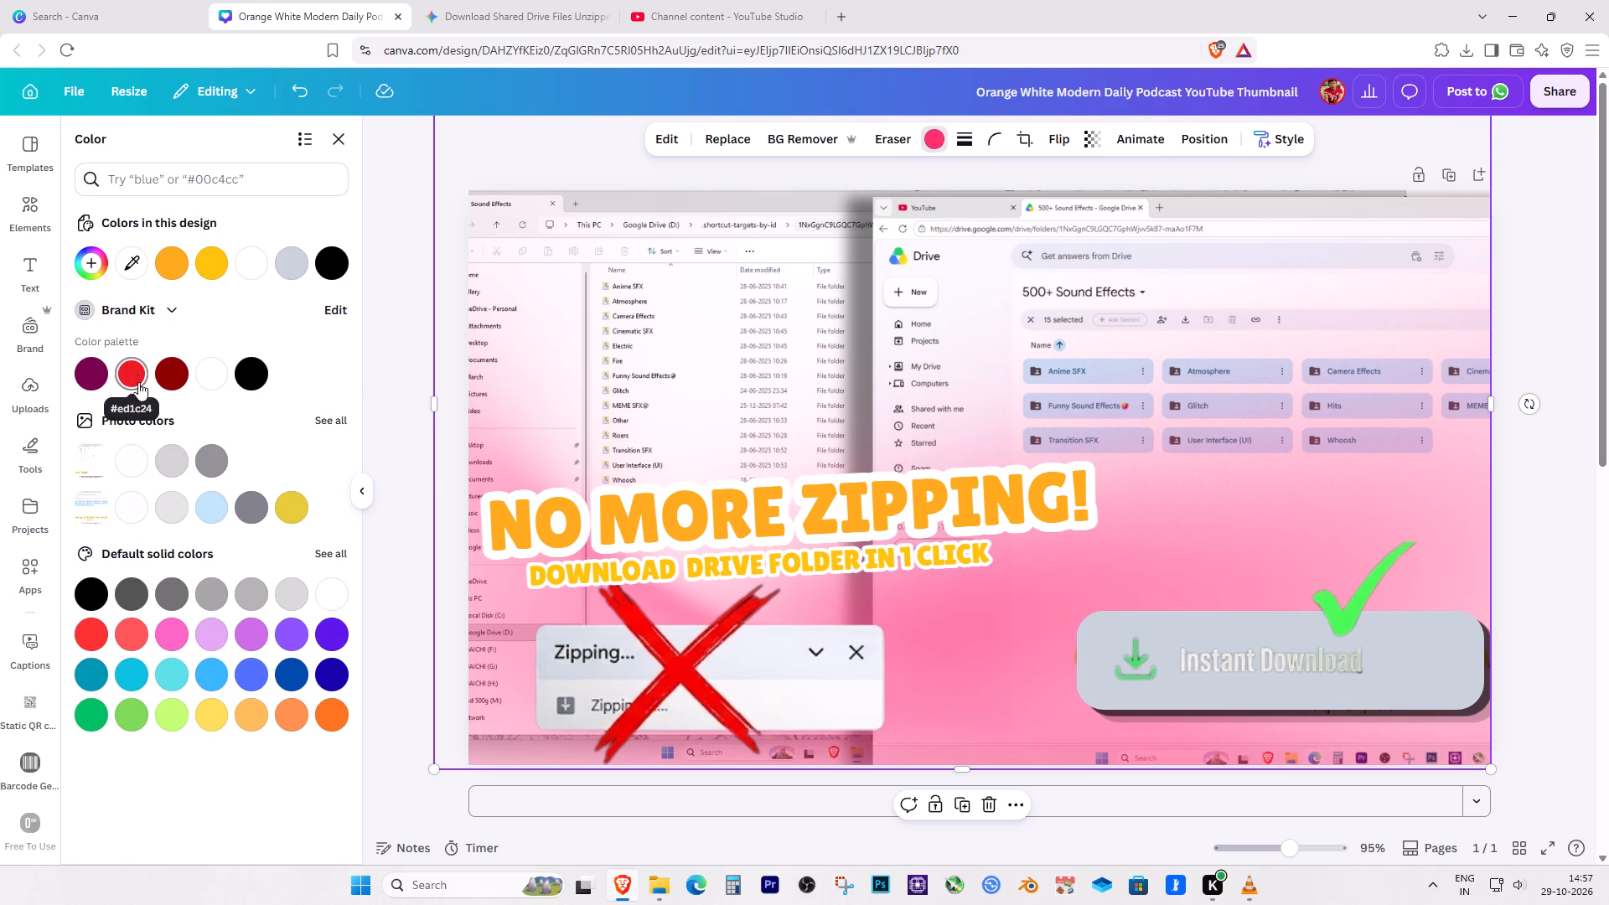
left_click(171, 271)
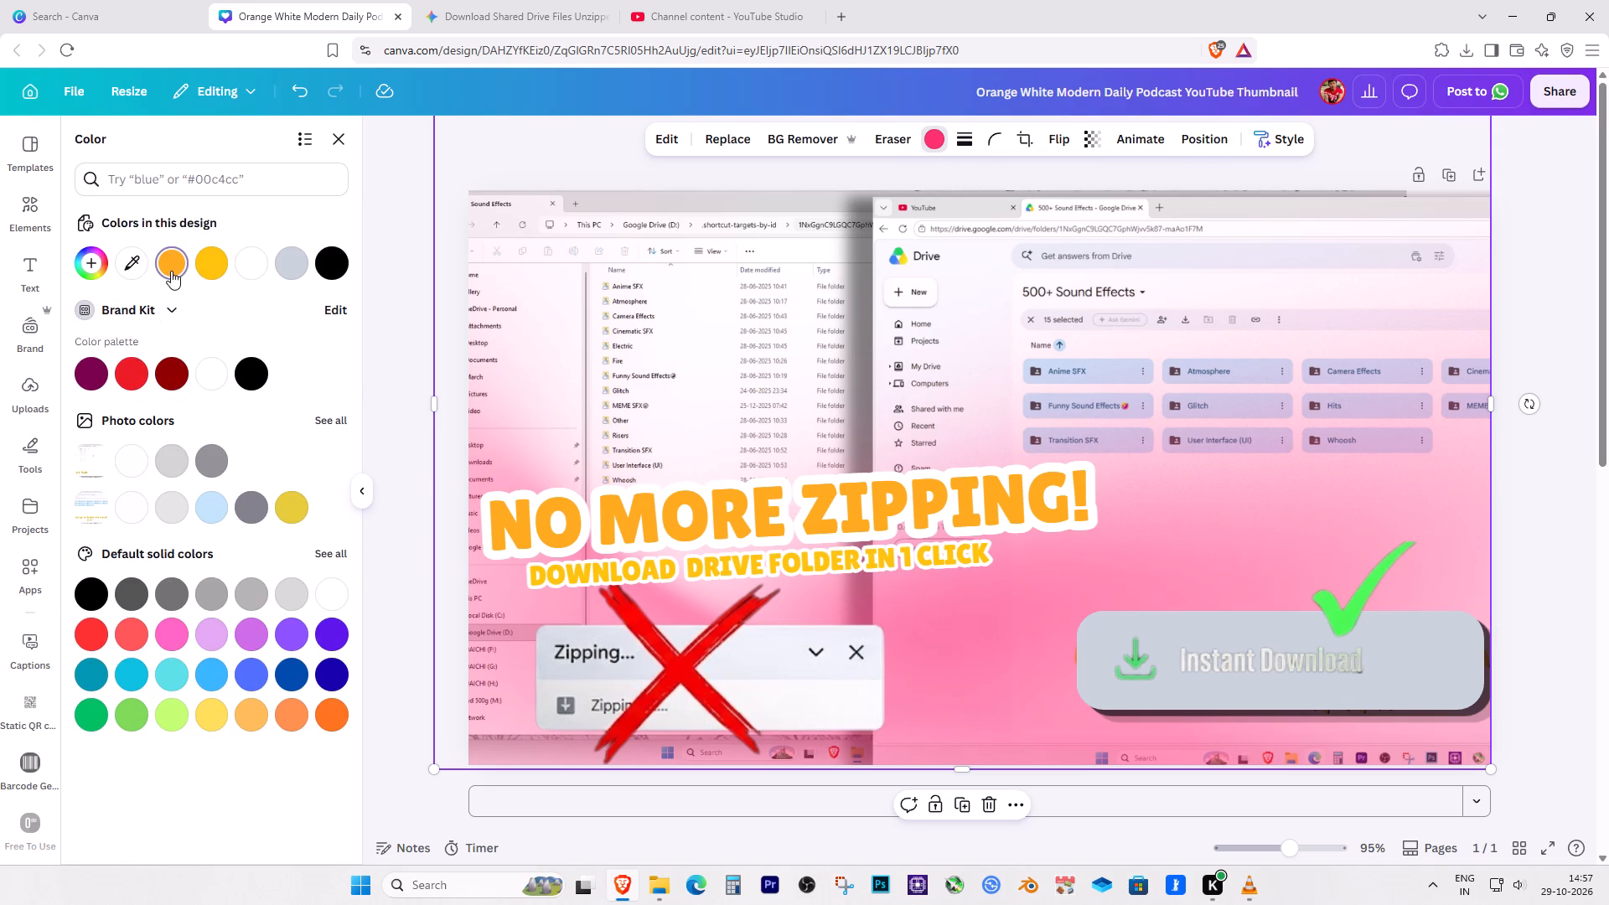
left_click(137, 370)
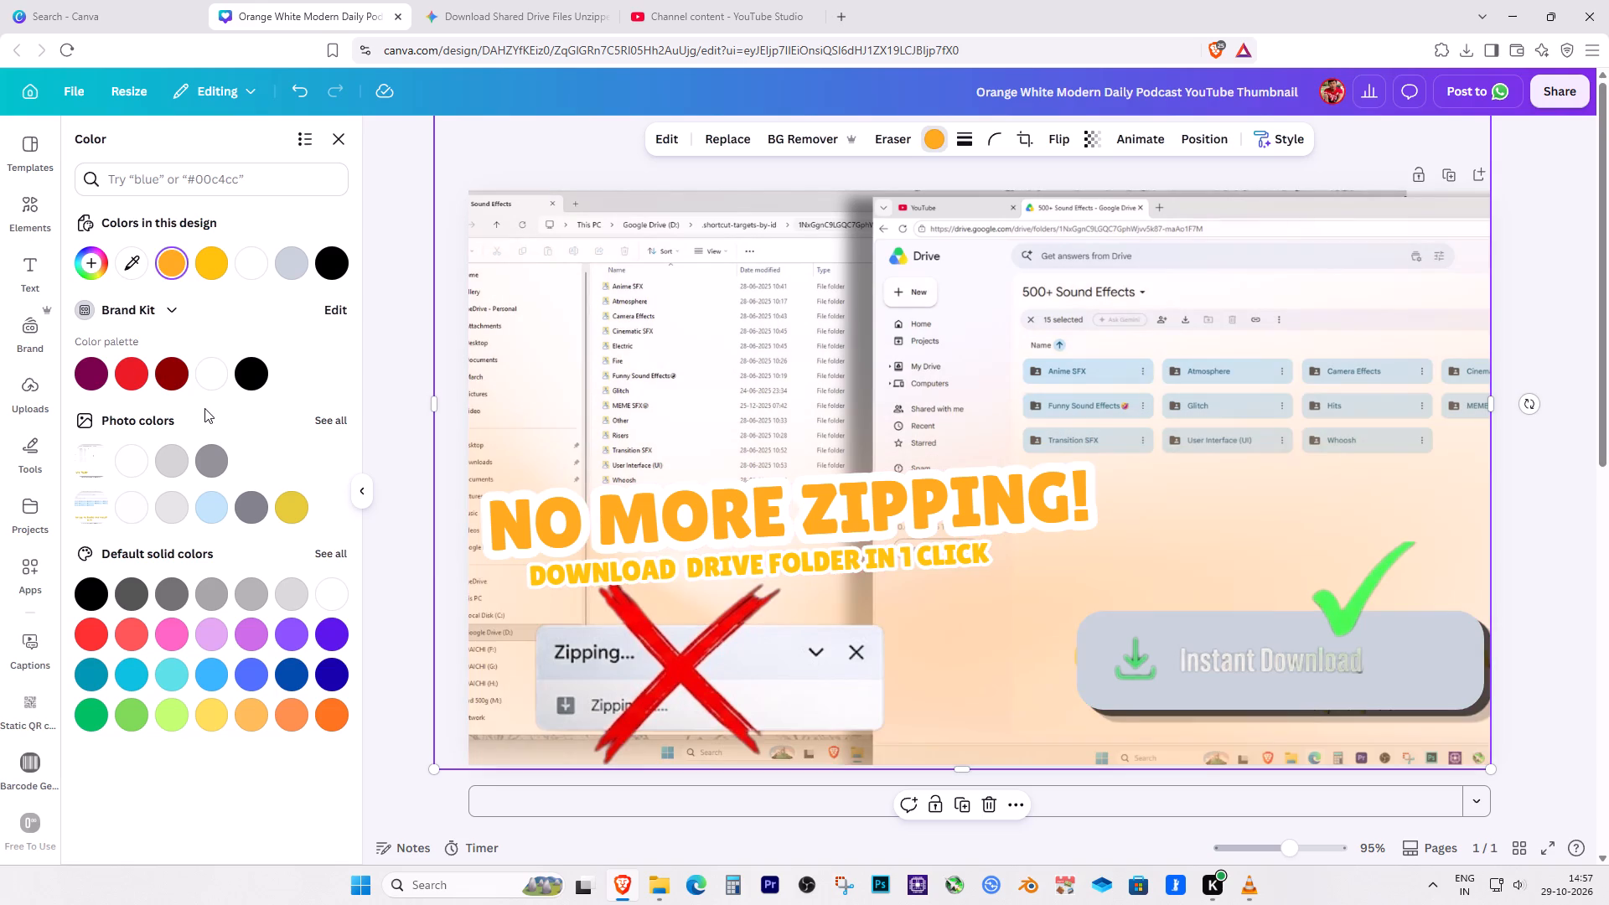
left_click(212, 266)
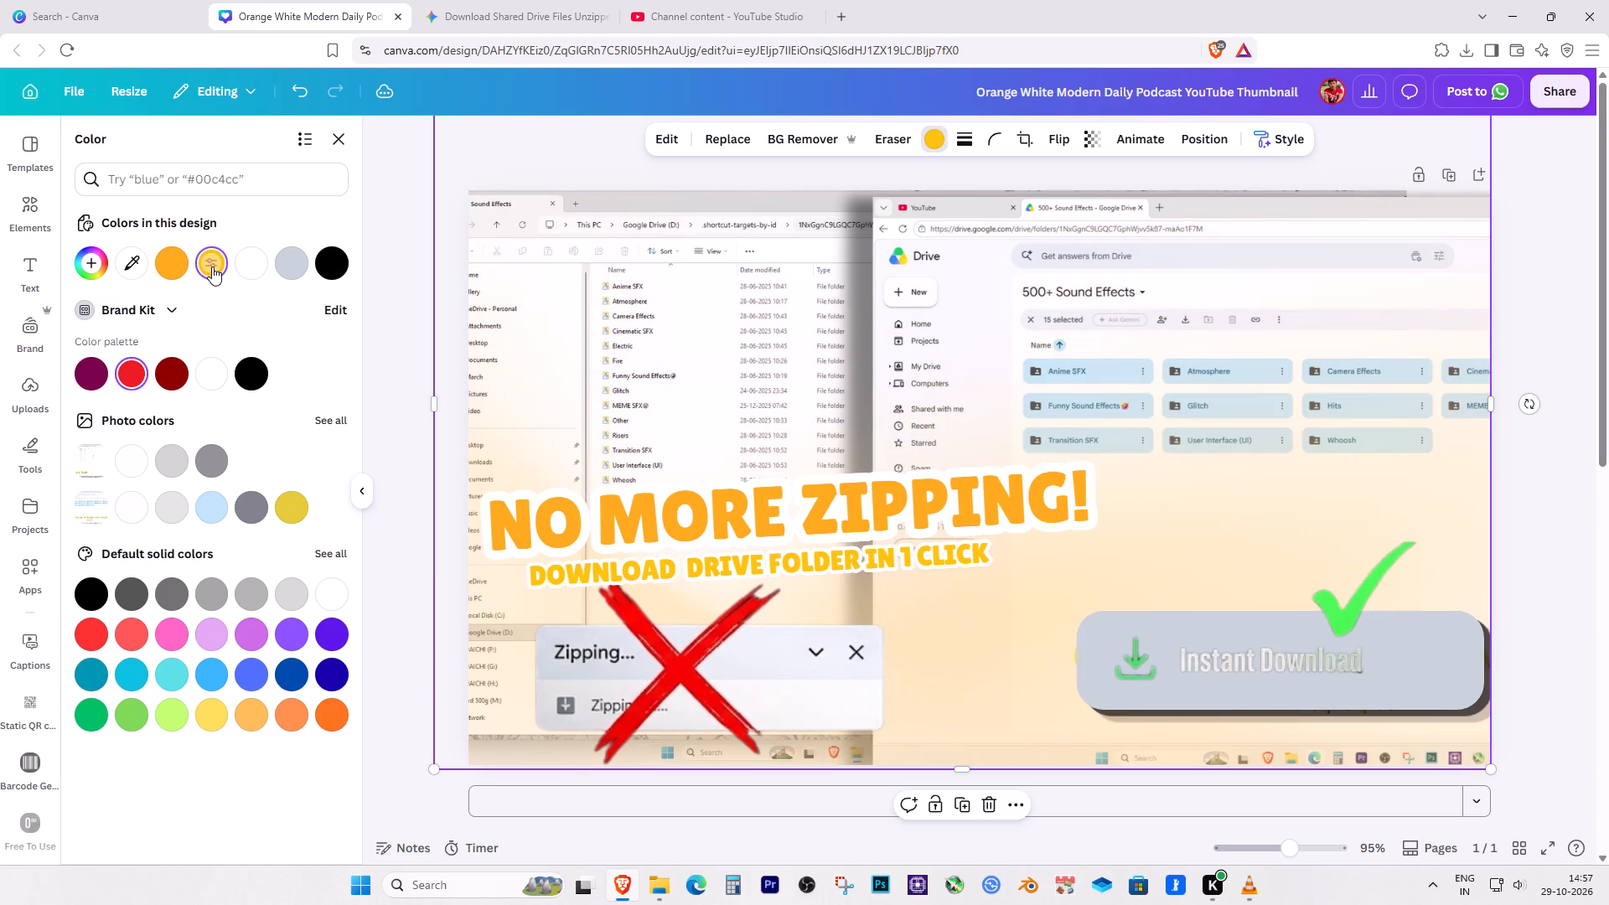
left_click(1563, 556)
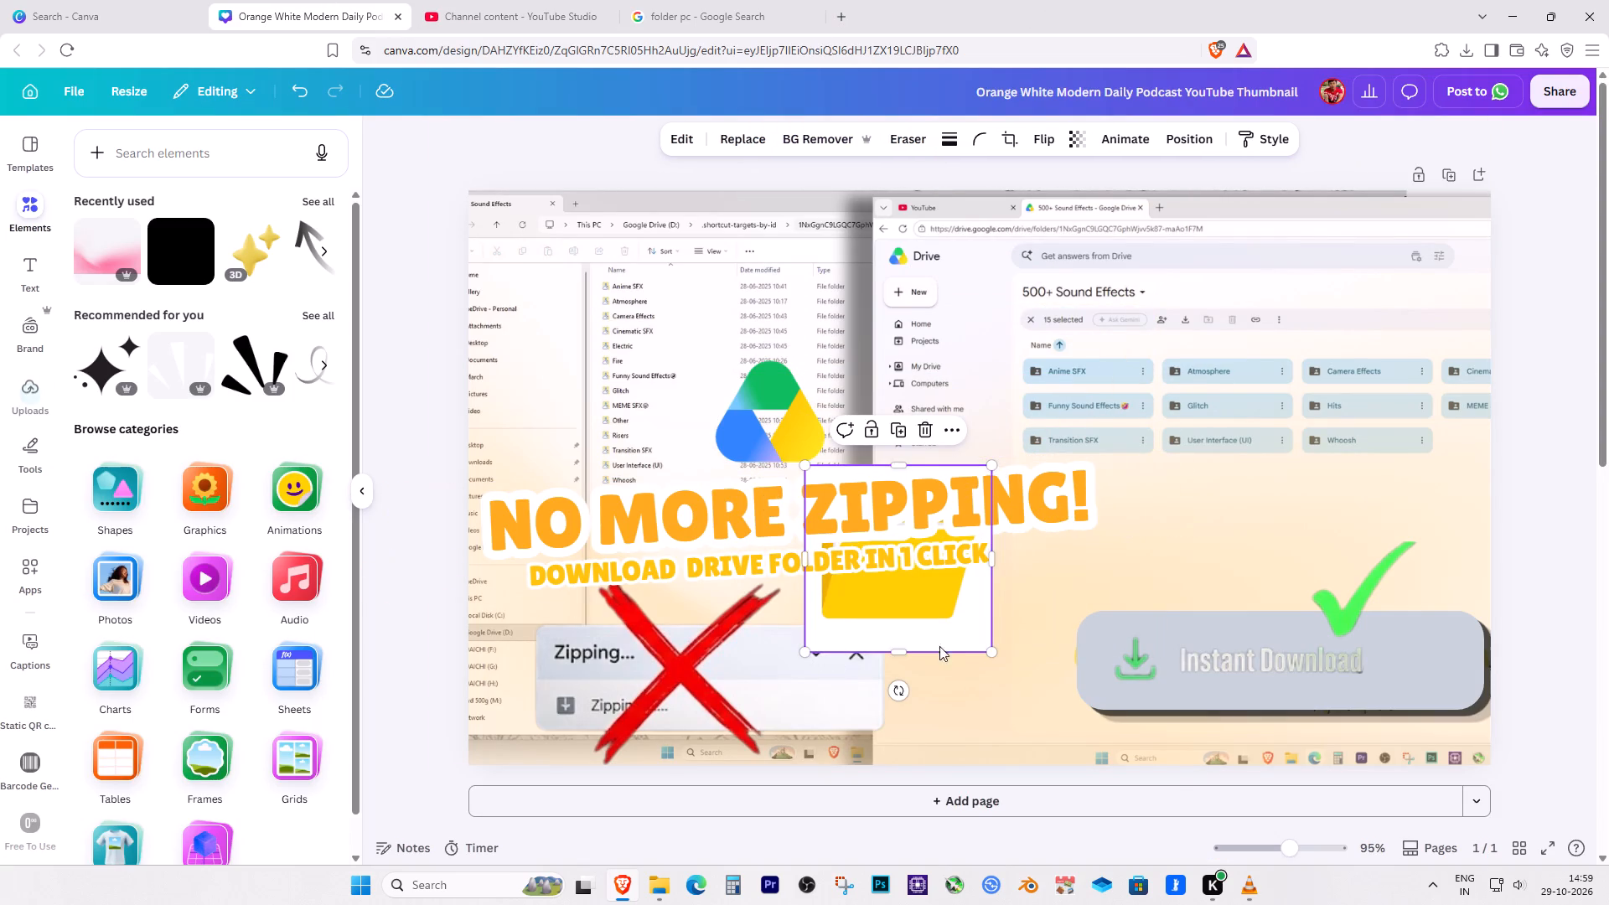
left_click_drag(939, 632, 960, 434)
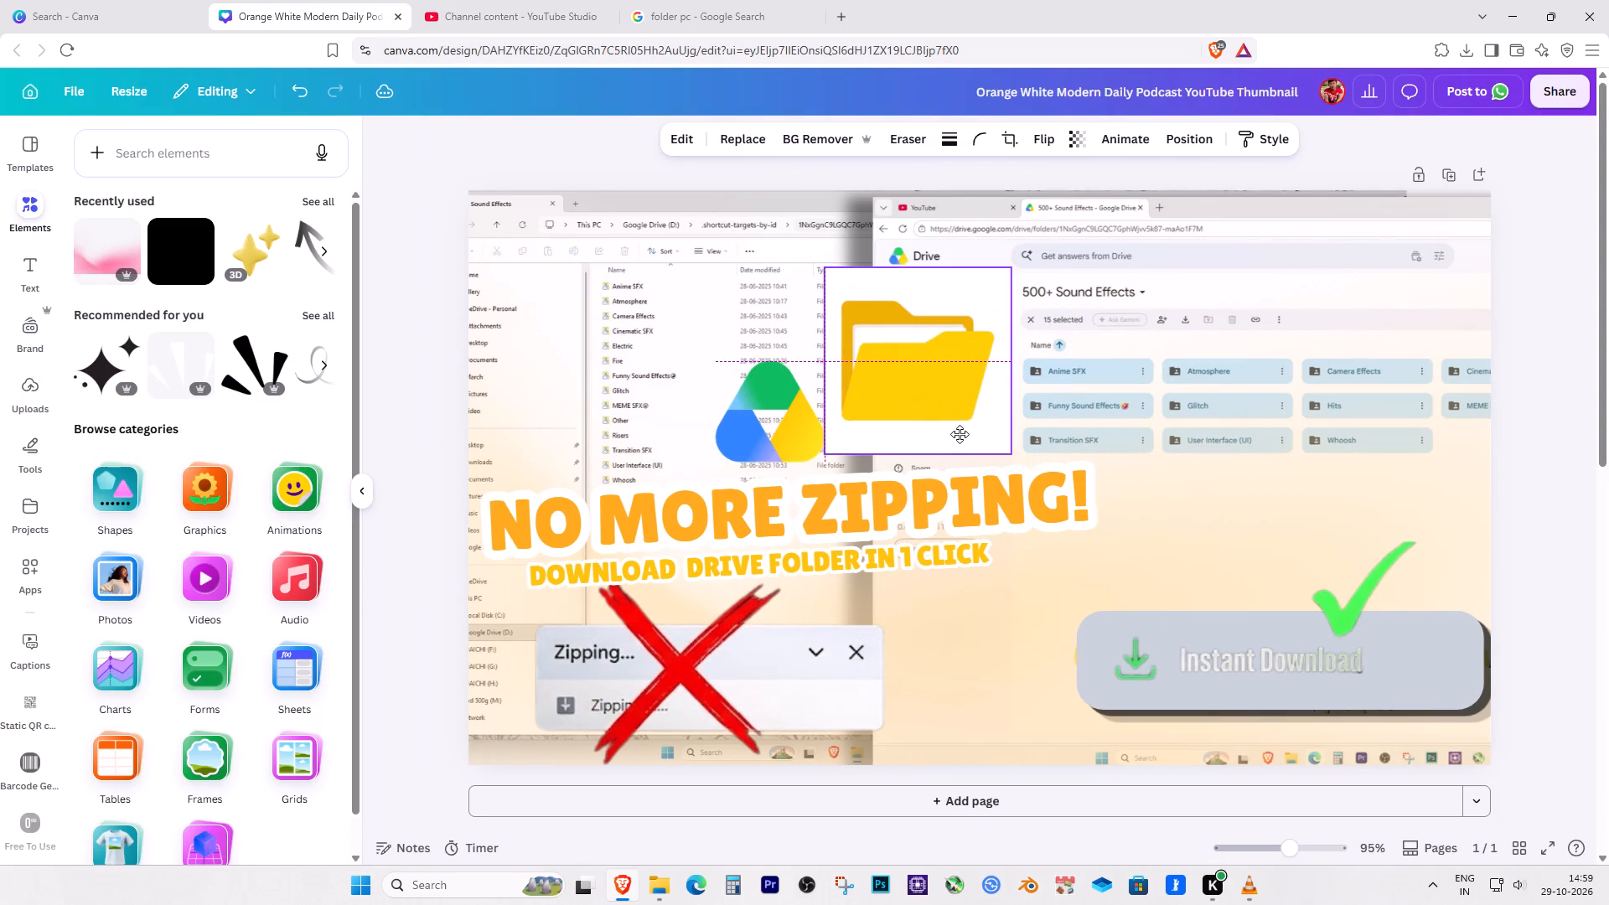
left_click_drag(960, 434, 973, 439)
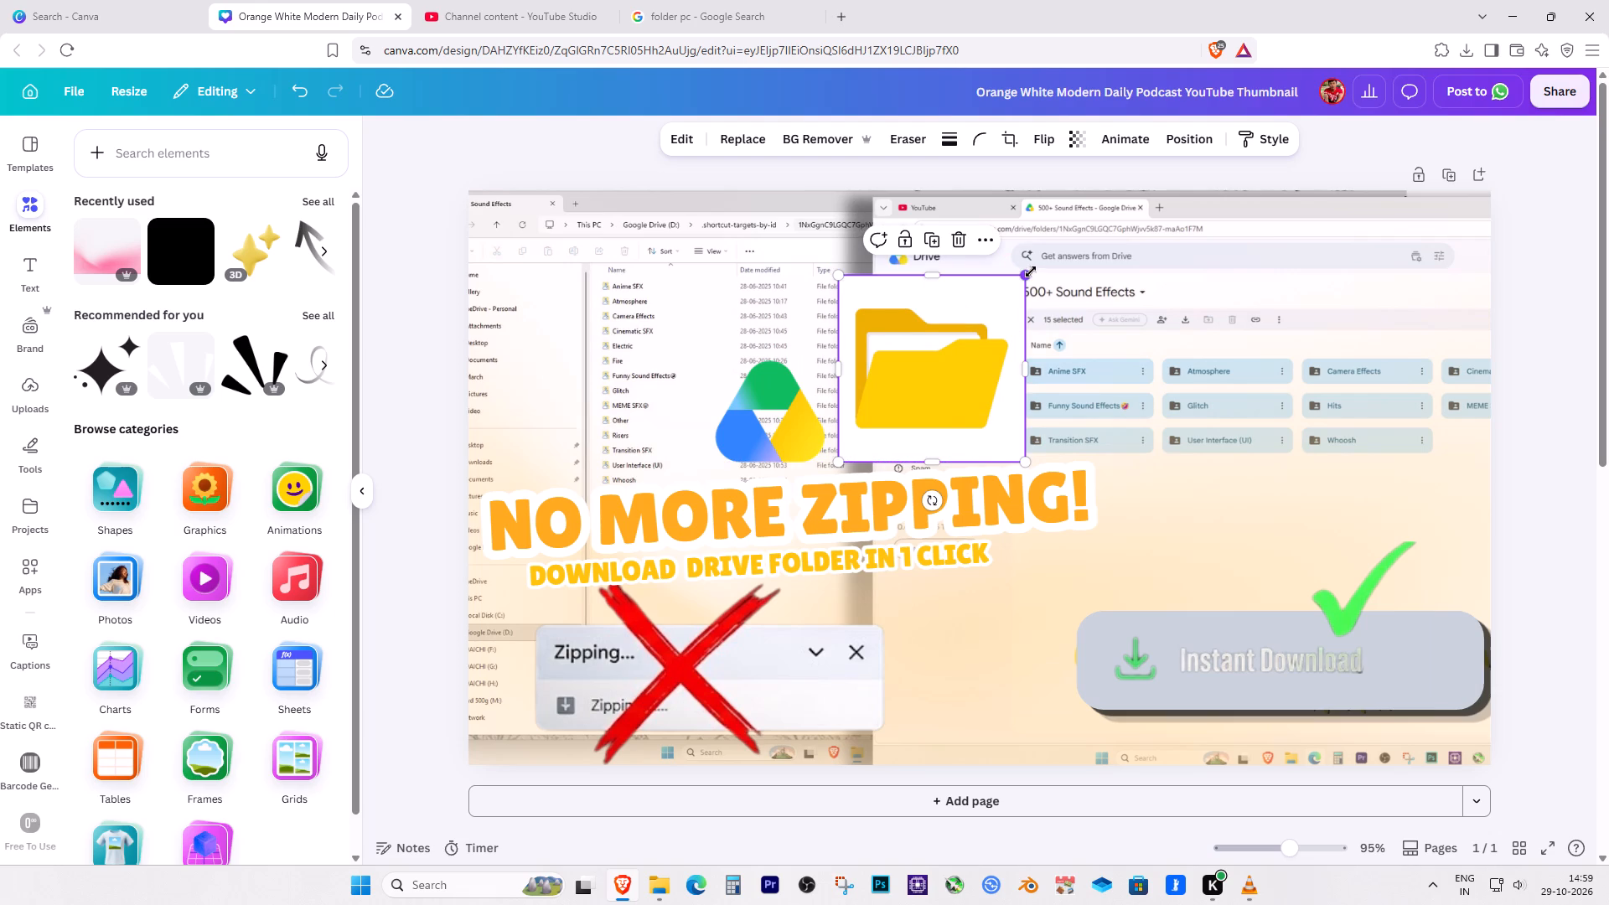
left_click_drag(1031, 271, 1006, 319)
Remove the background of the folder image.
left_click(805, 147)
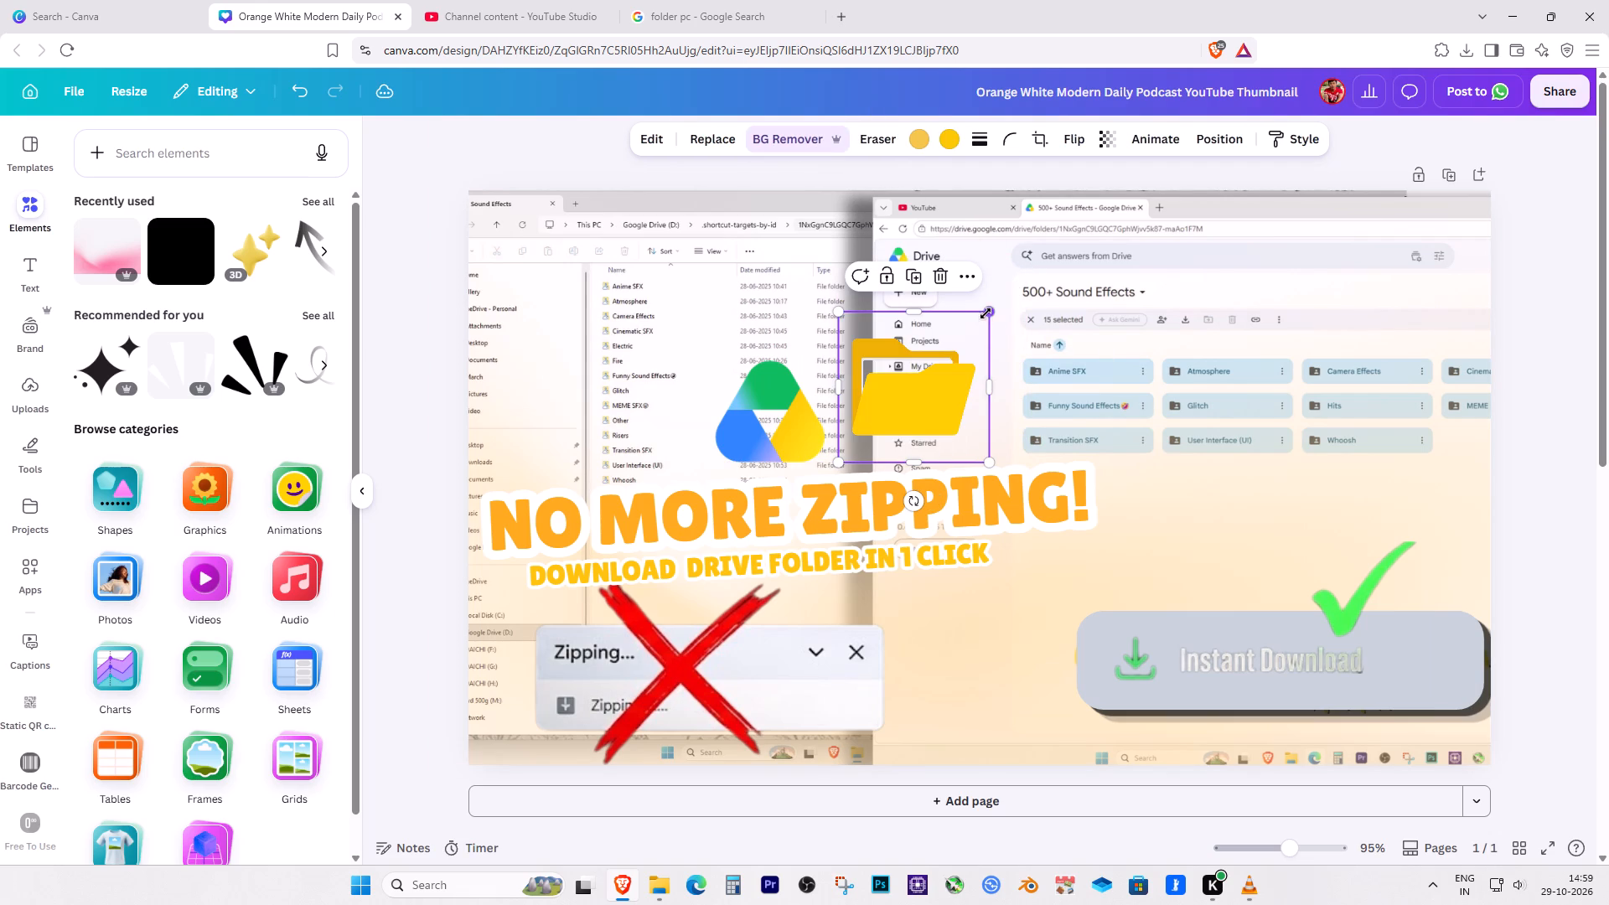
Shrink the folder icon further and place it above the Google Drive logo, slightly to its left.
left_click_drag(989, 313, 972, 352)
left_click_drag(901, 399, 922, 427)
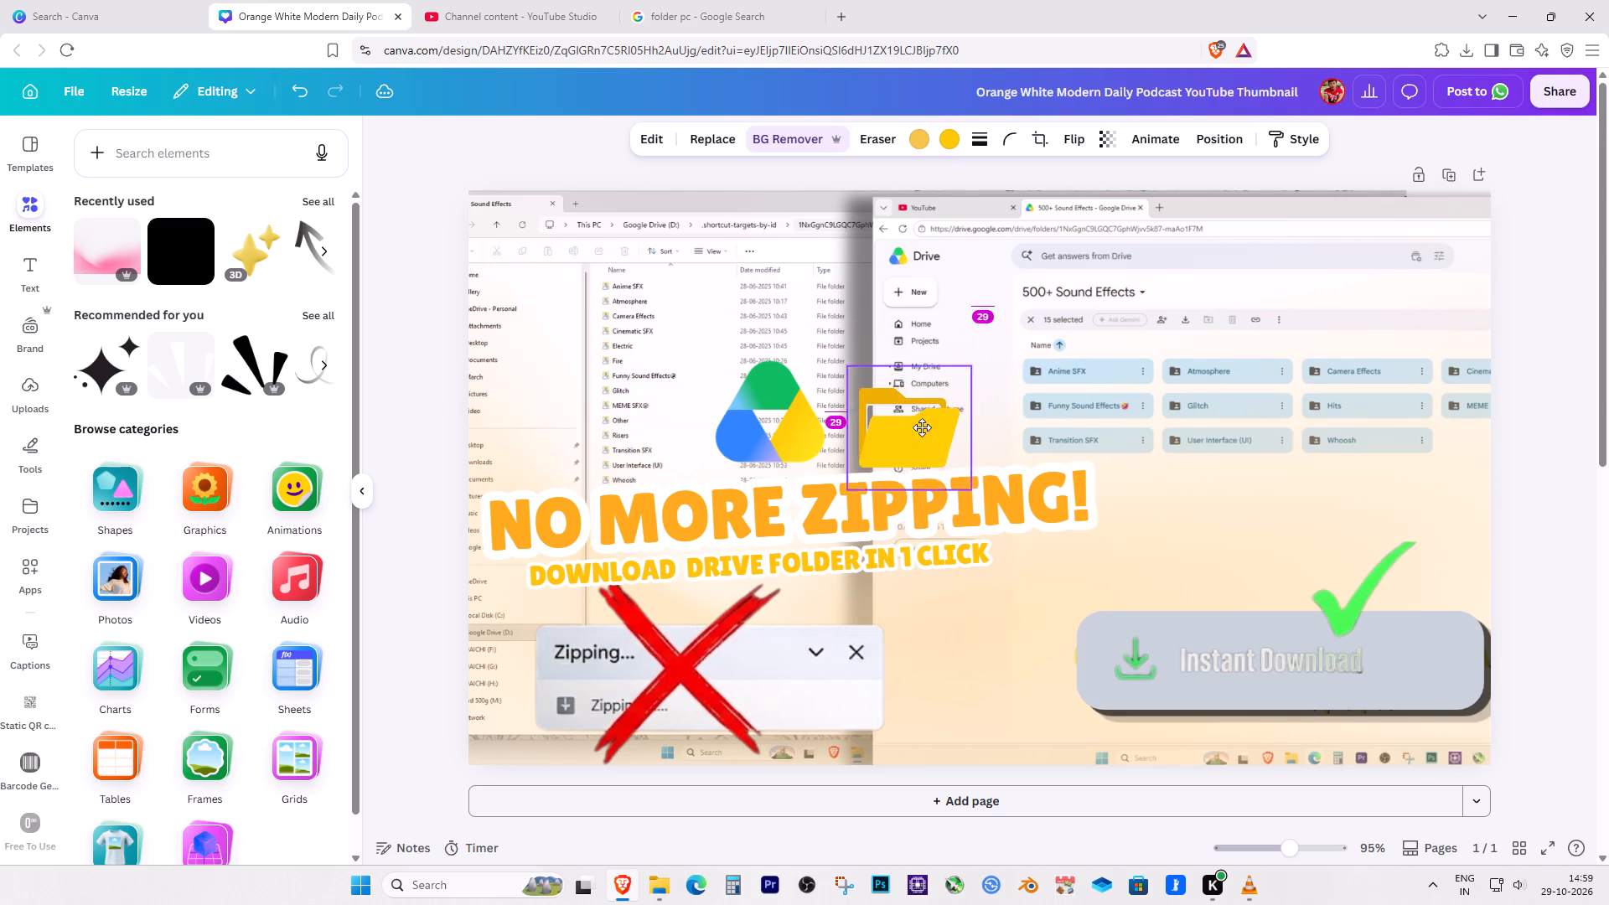
left_click_drag(922, 427, 957, 302)
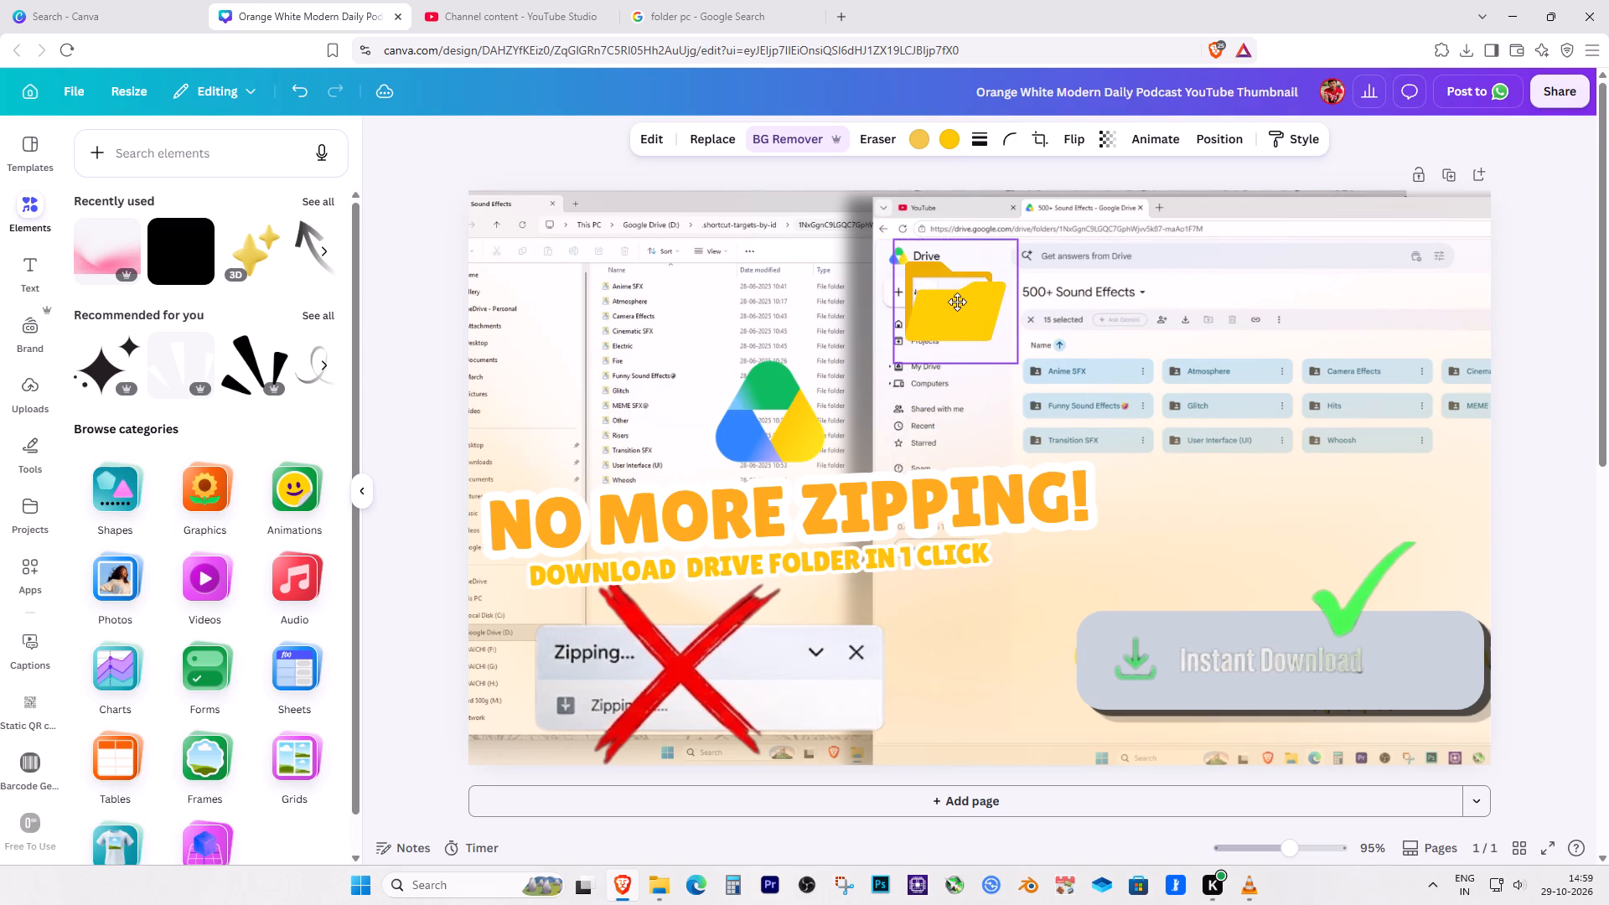
left_click_drag(957, 302, 962, 292)
left_click_drag(948, 290, 779, 335)
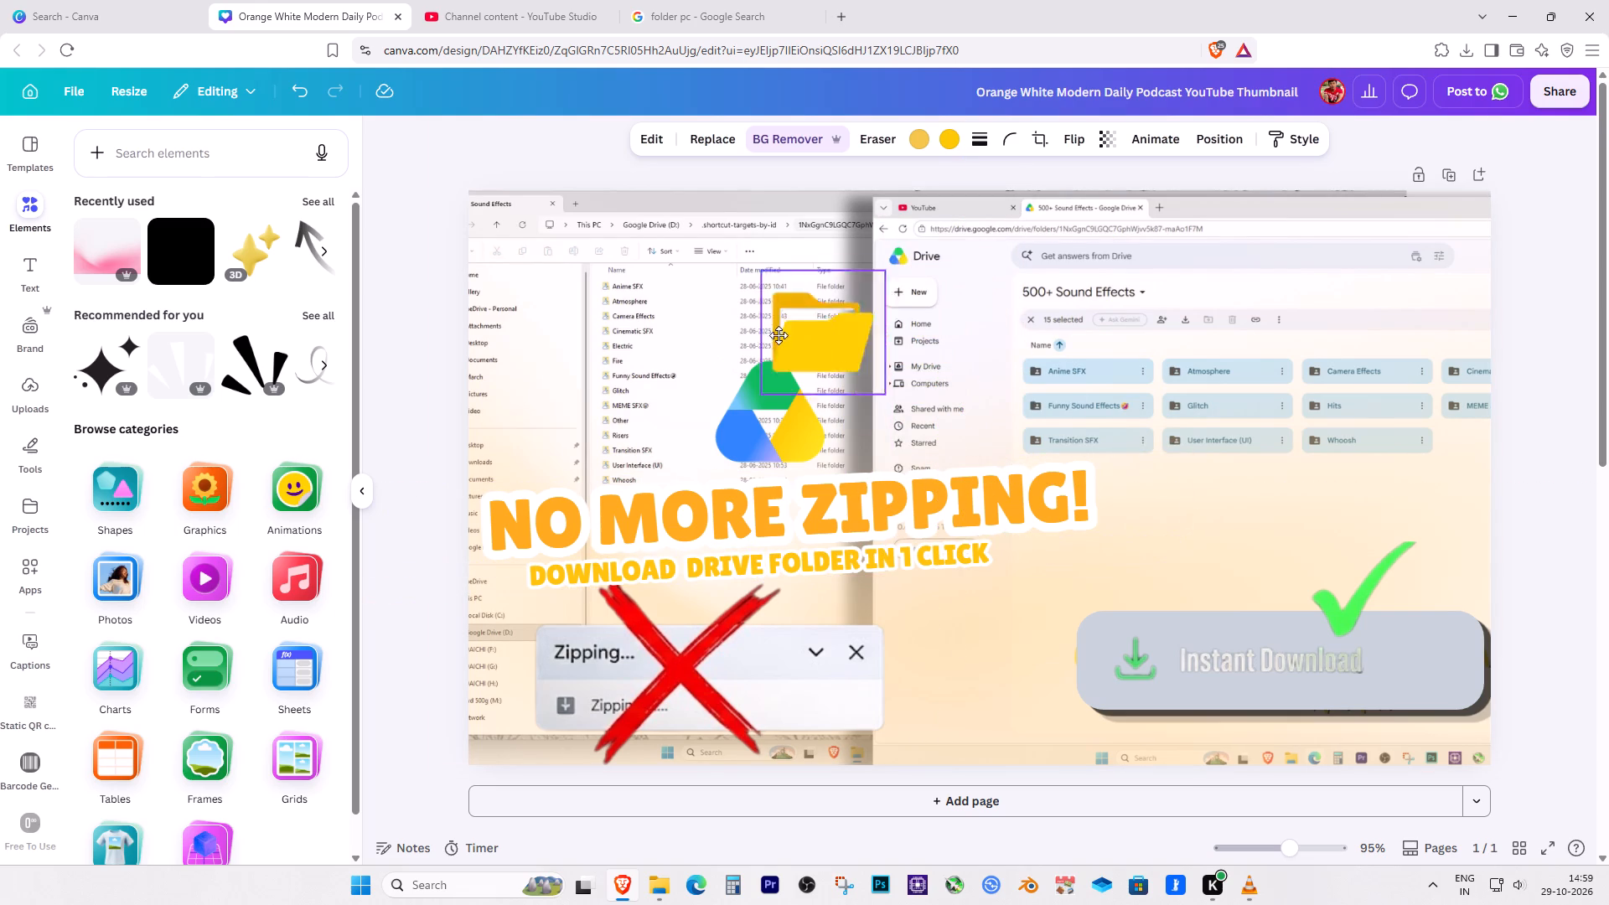
left_click_drag(779, 335, 701, 313)
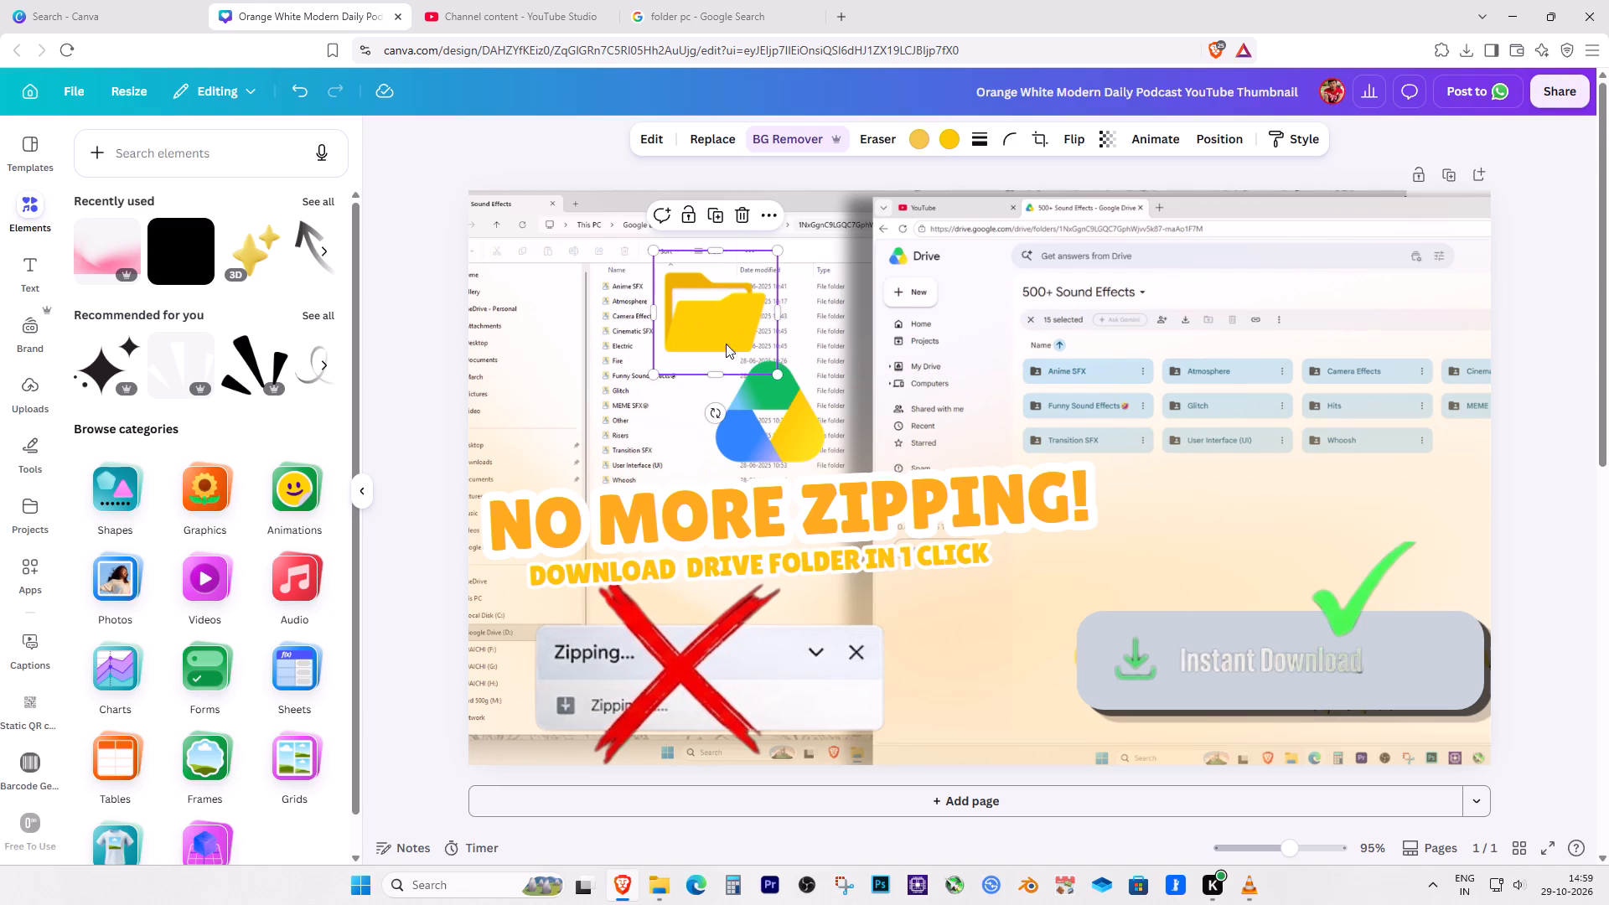
left_click(1539, 551)
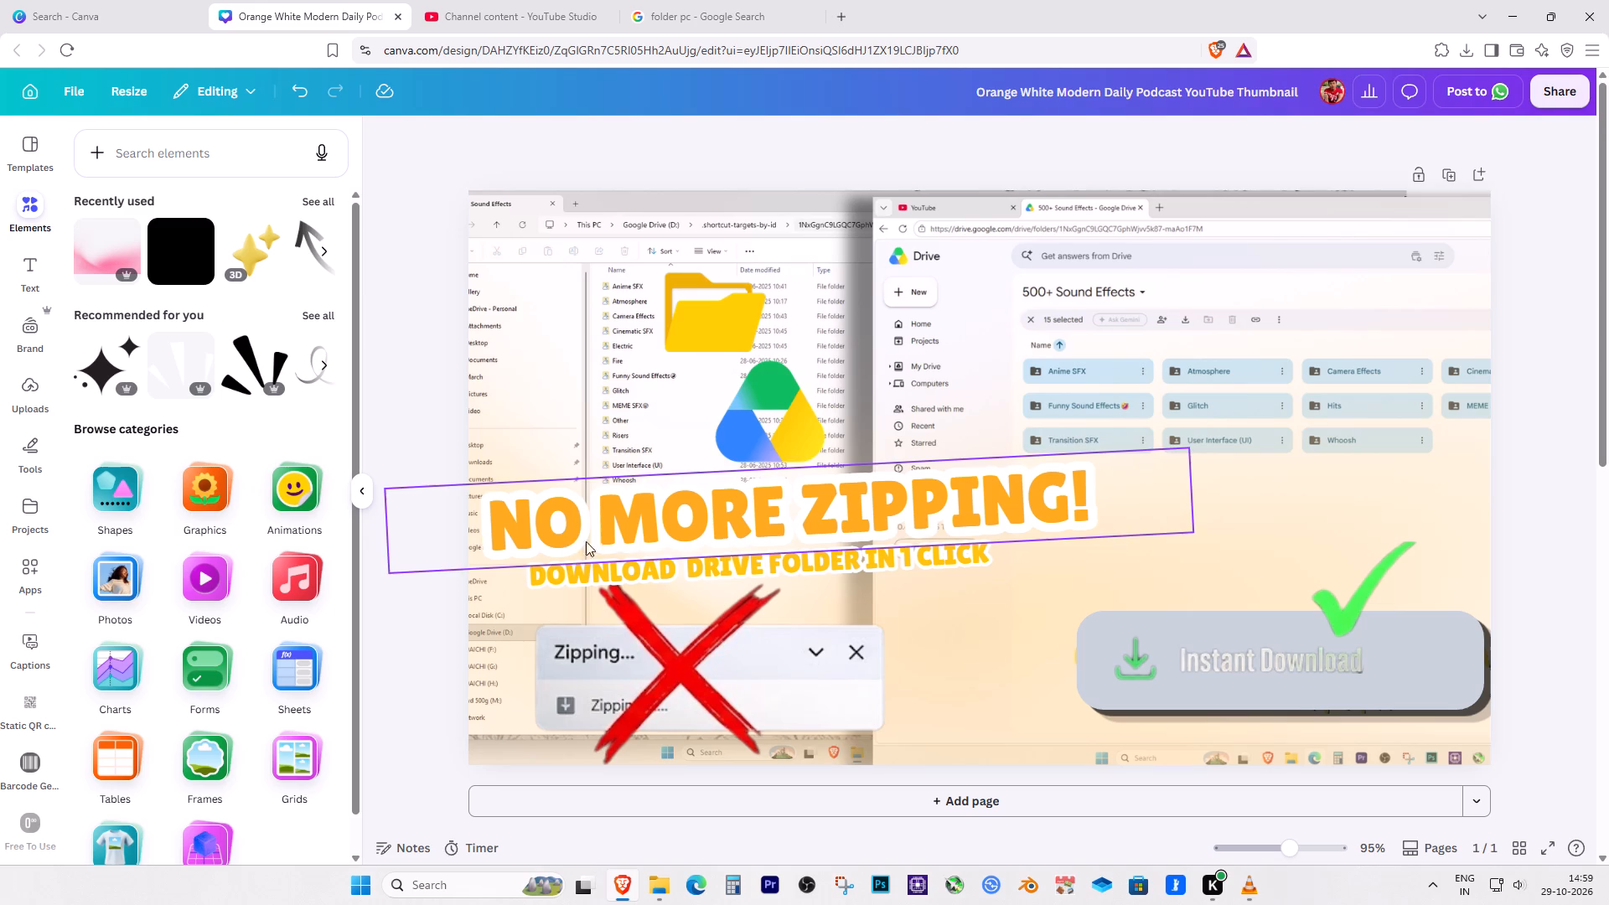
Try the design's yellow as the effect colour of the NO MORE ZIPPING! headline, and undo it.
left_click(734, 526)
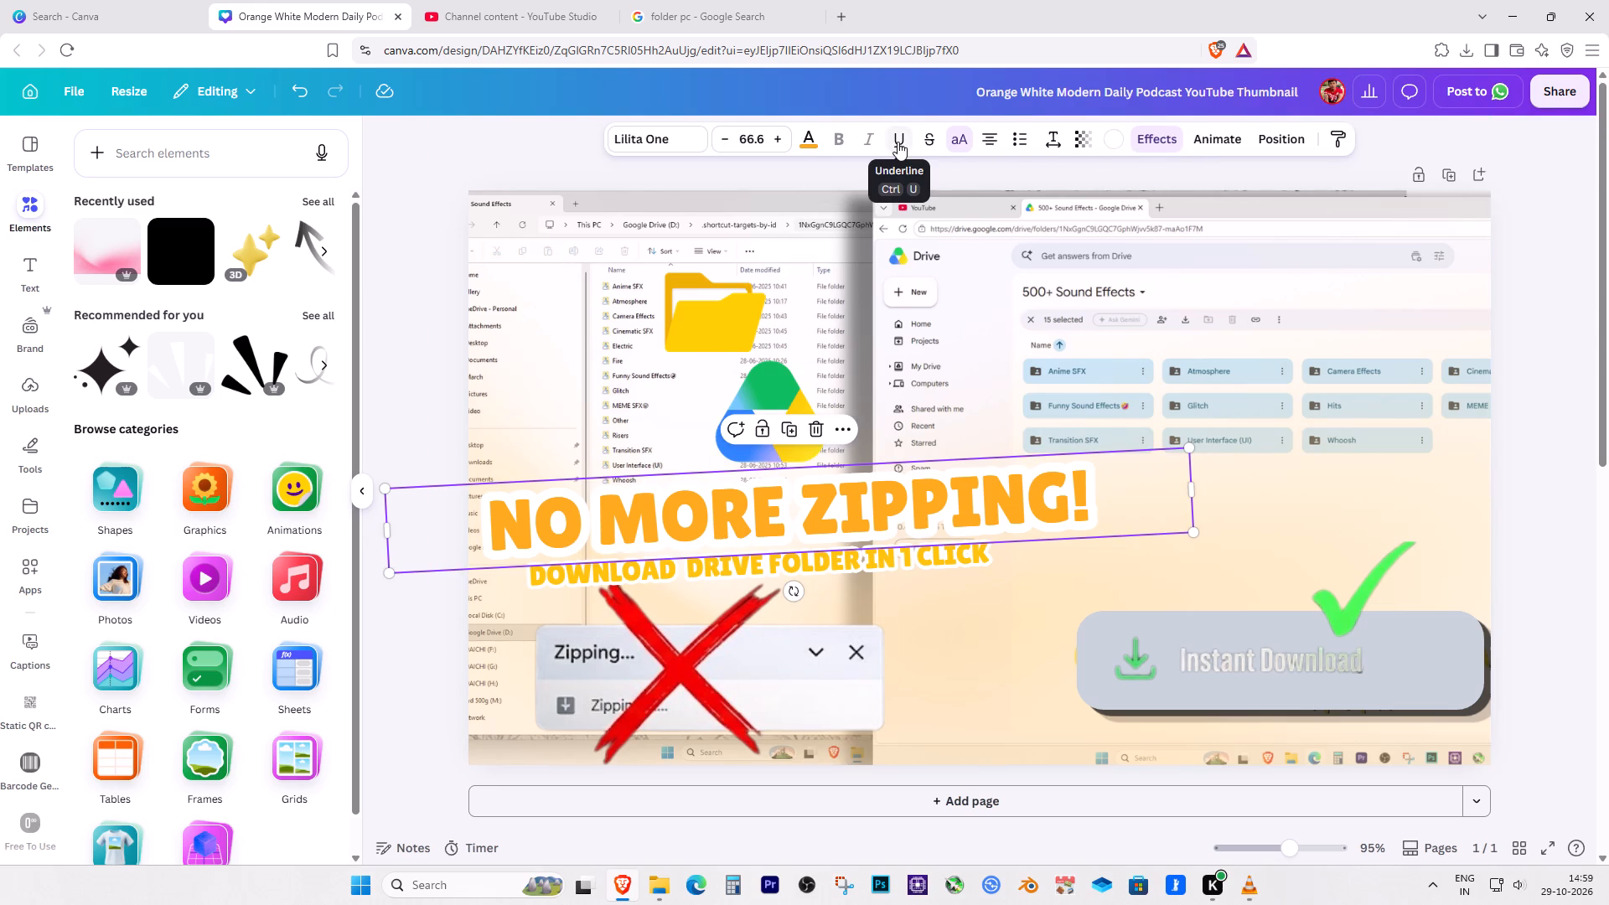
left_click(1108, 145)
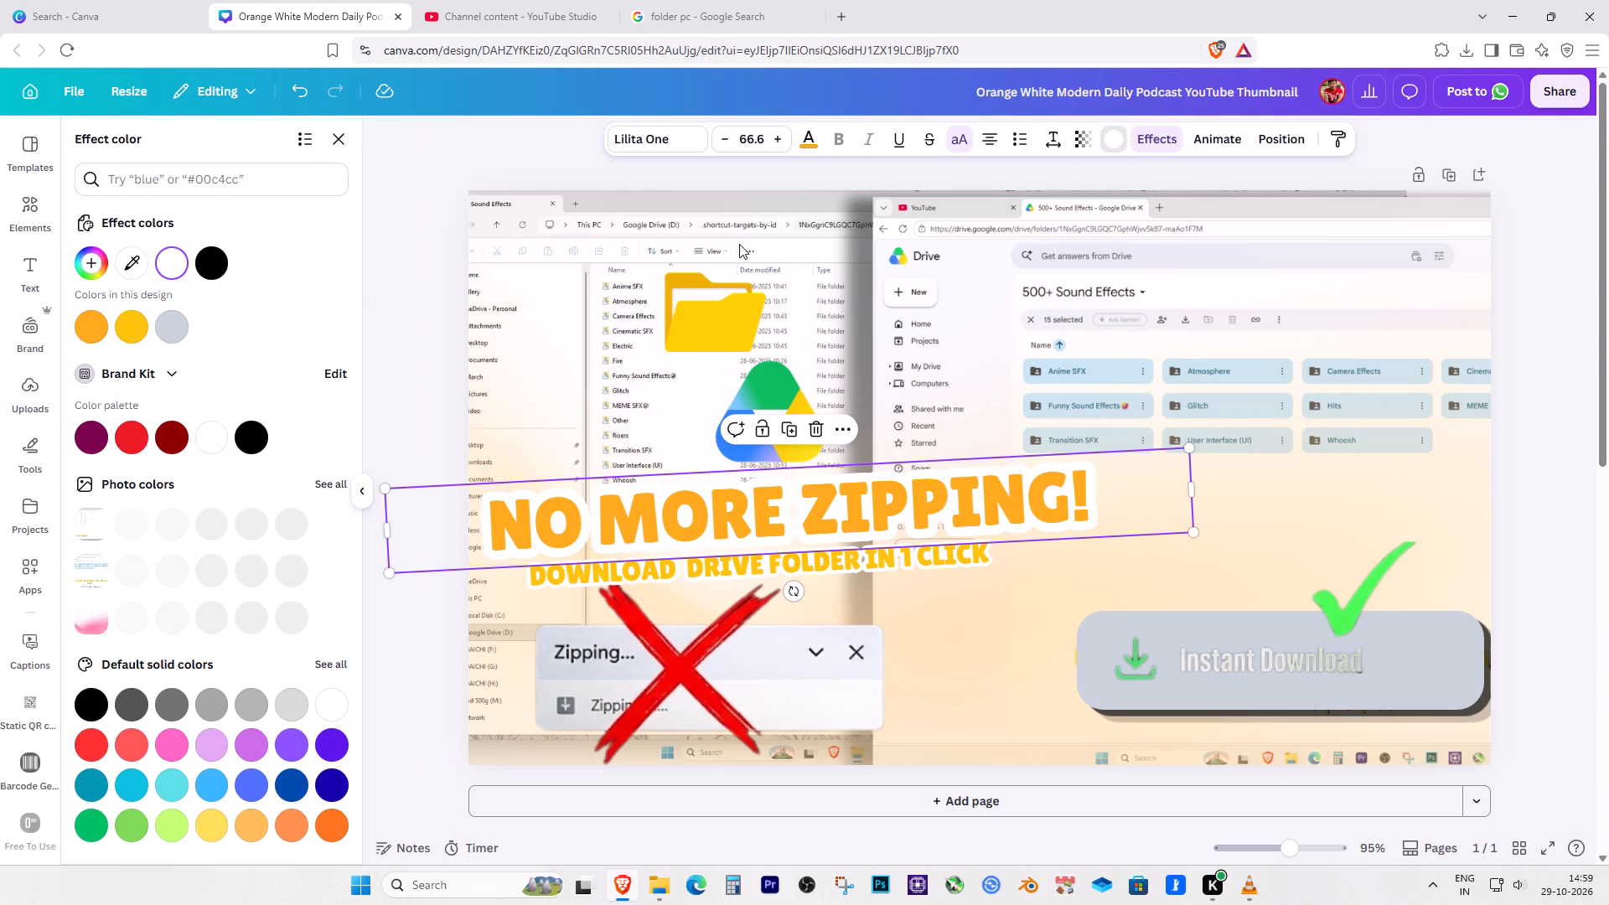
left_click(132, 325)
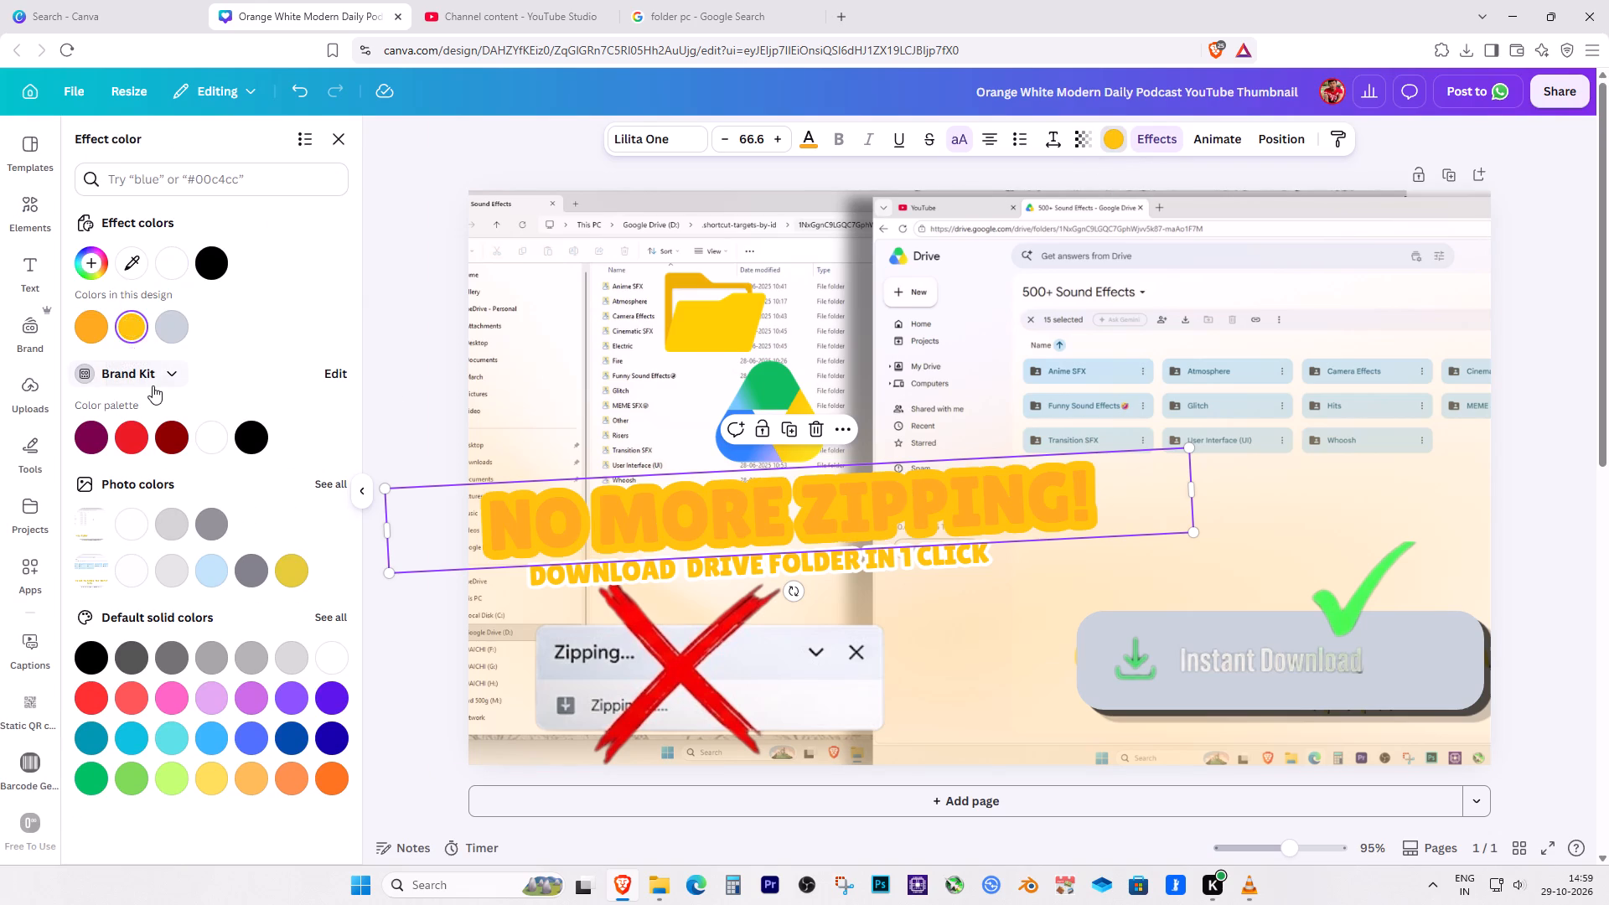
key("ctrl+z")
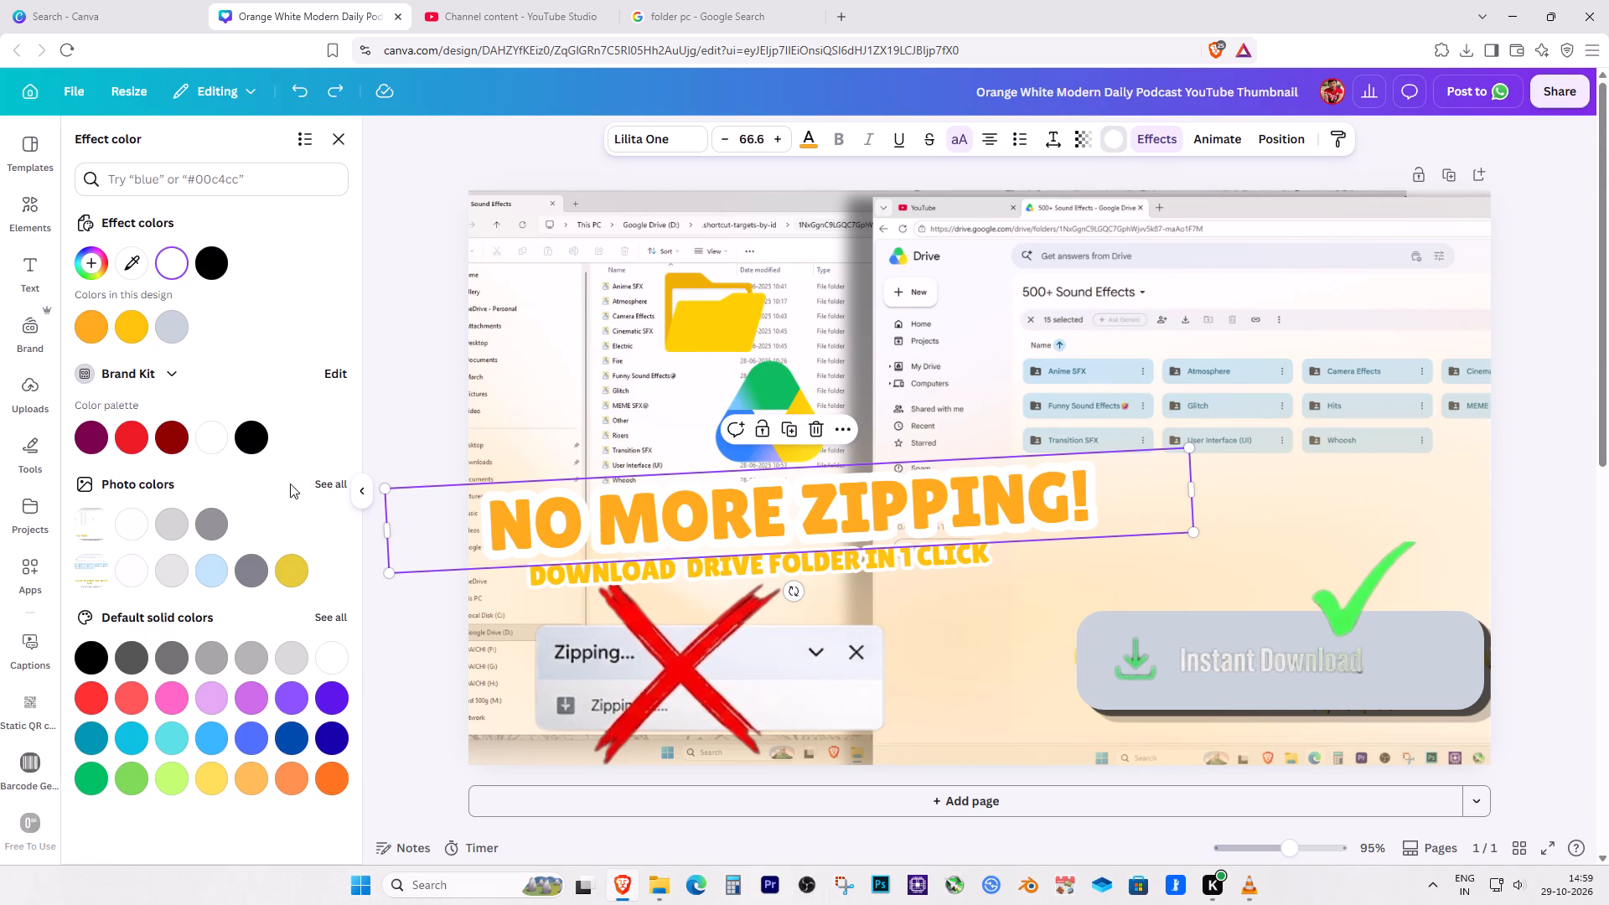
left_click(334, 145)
Browse the graphics library for an element that could be added to the thumbnail.
scroll(215, 767, "down", 1)
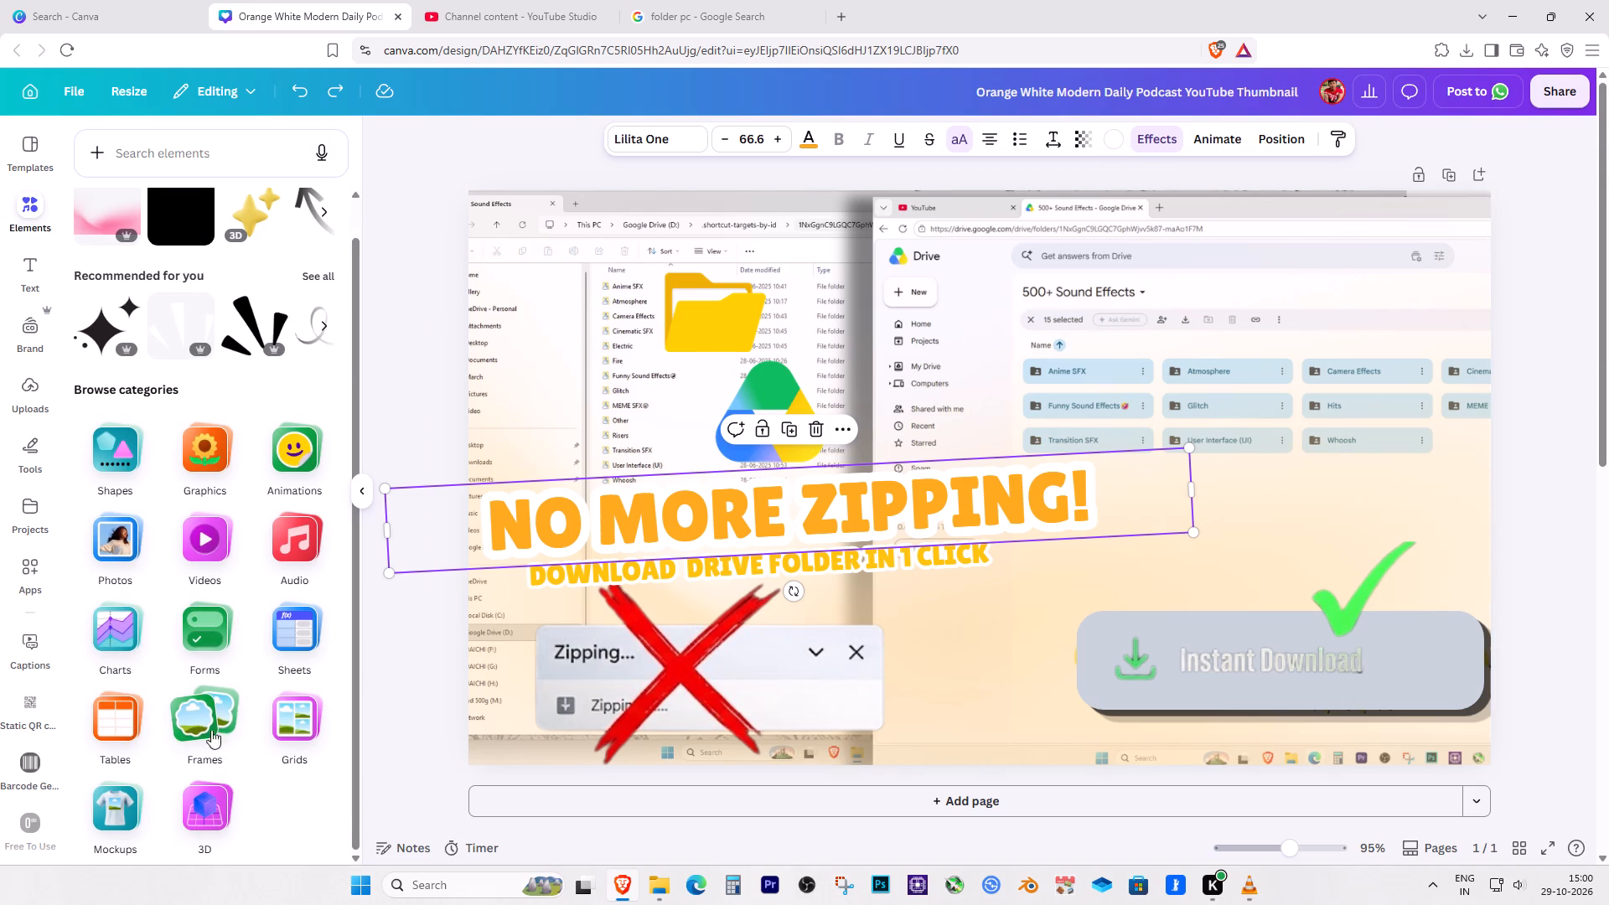
left_click(210, 471)
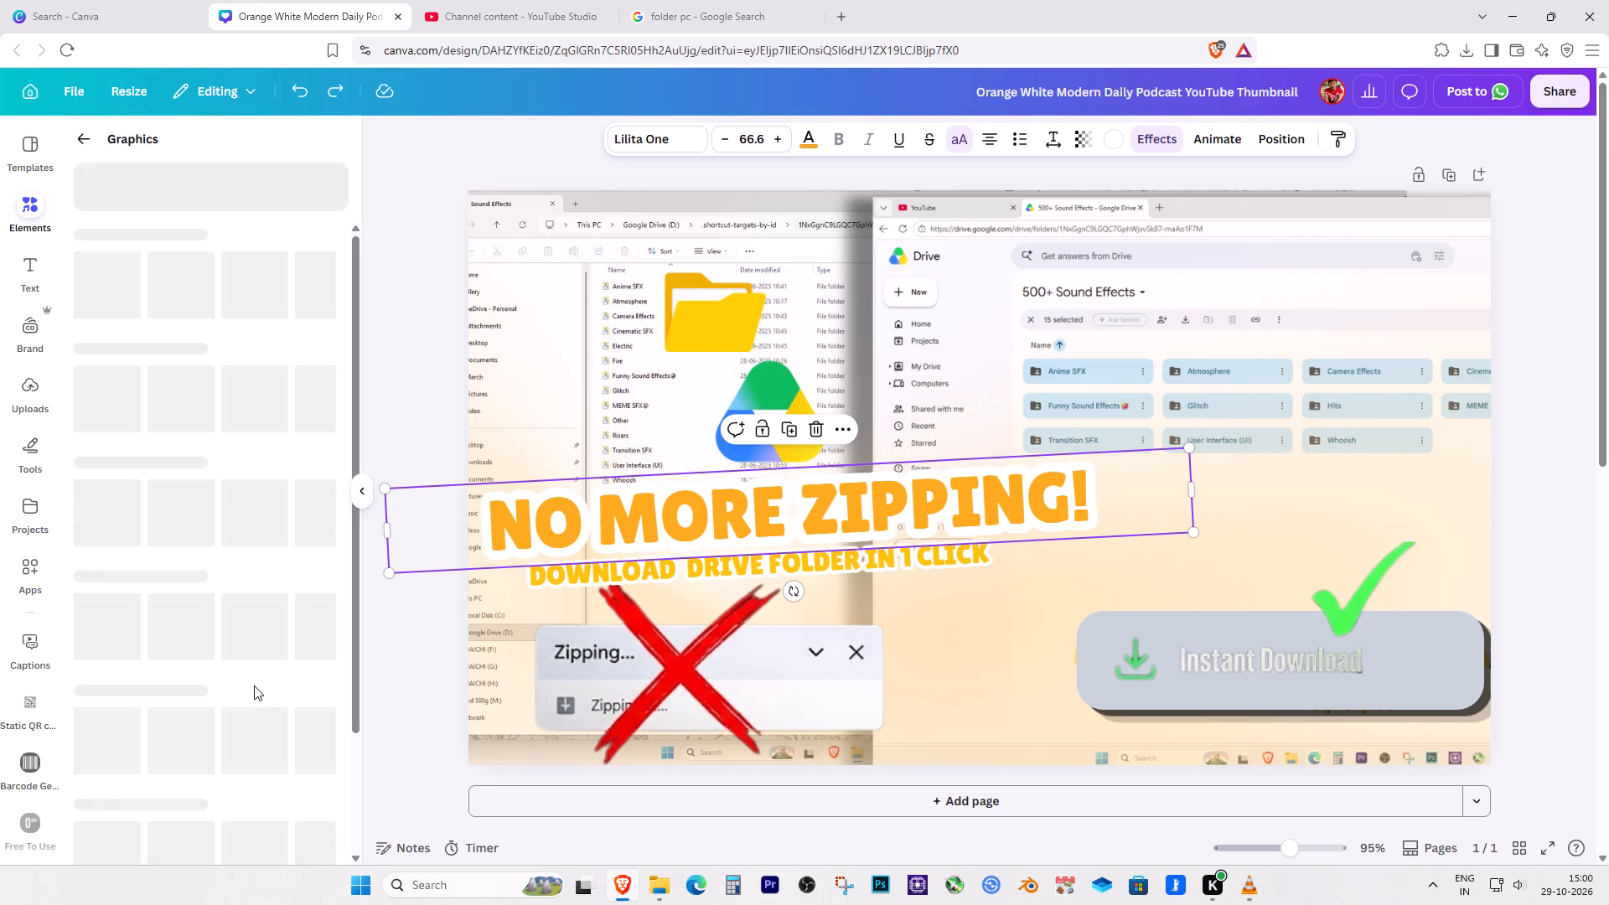
scroll(217, 731, "down", 2)
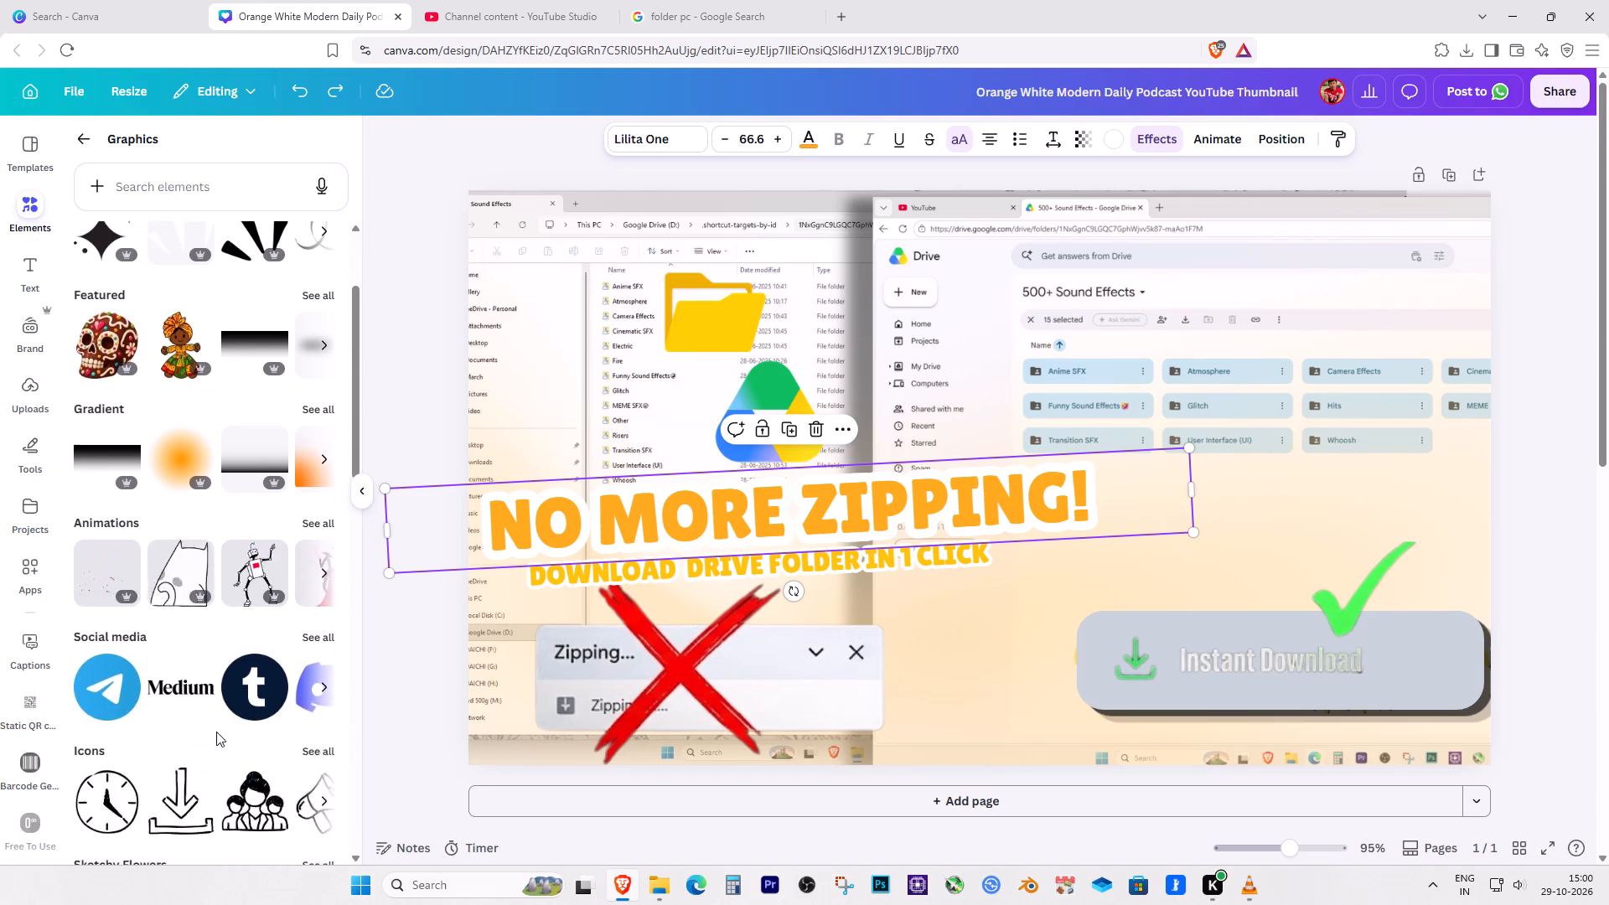
scroll(216, 732, "down", 5)
scroll(216, 732, "up", 6)
scroll(141, 231, "up", 2)
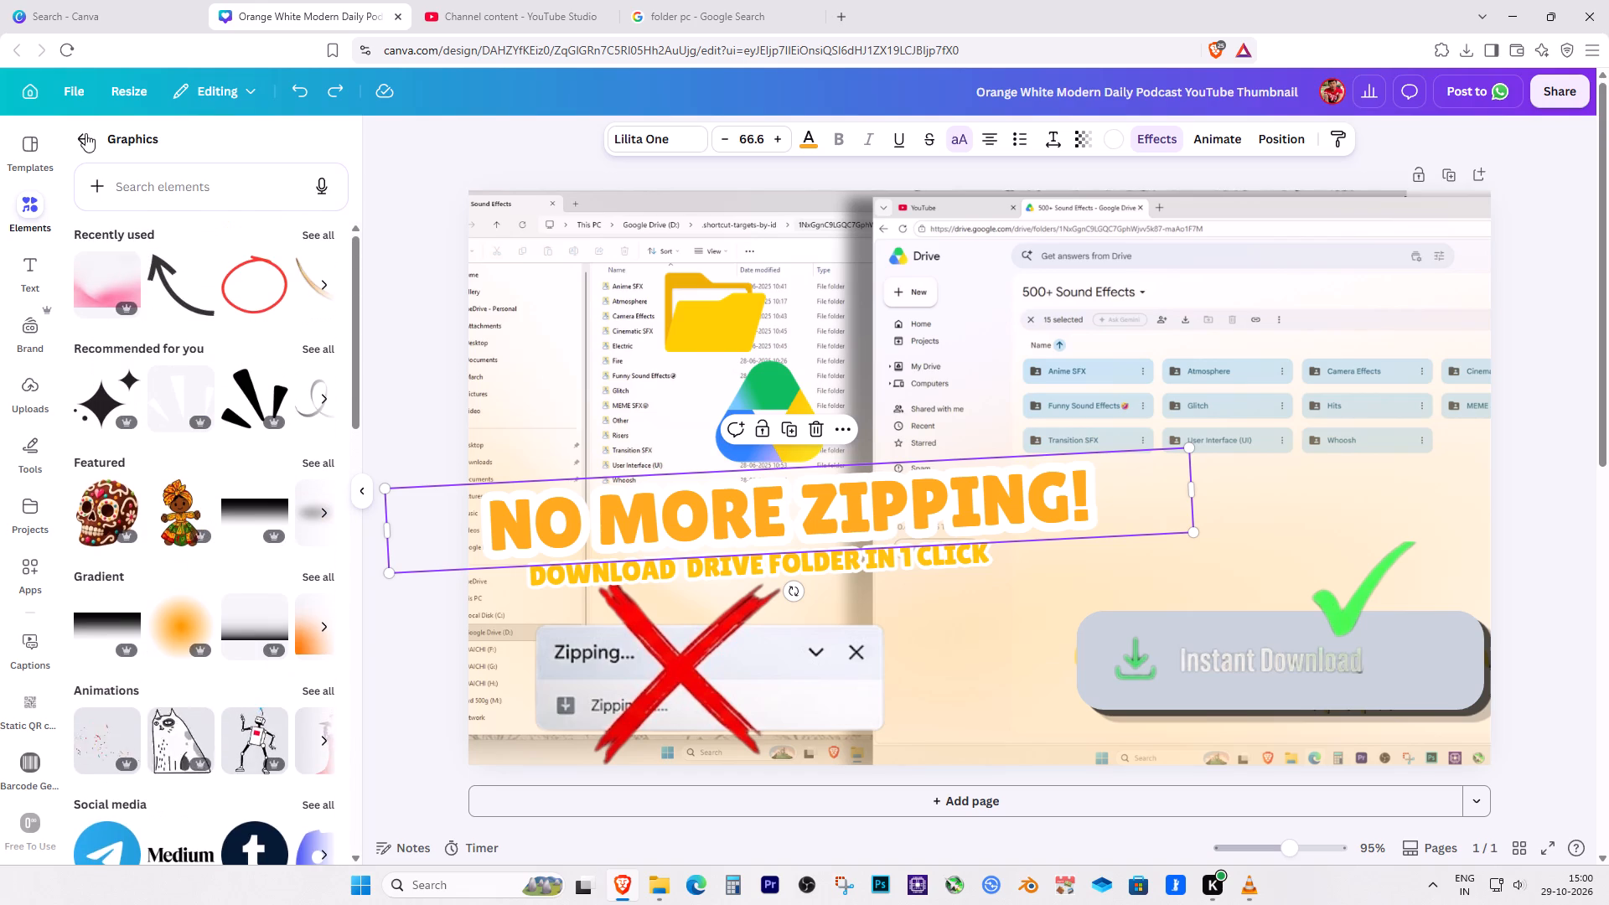
left_click(80, 125)
scroll(233, 724, "down", 2)
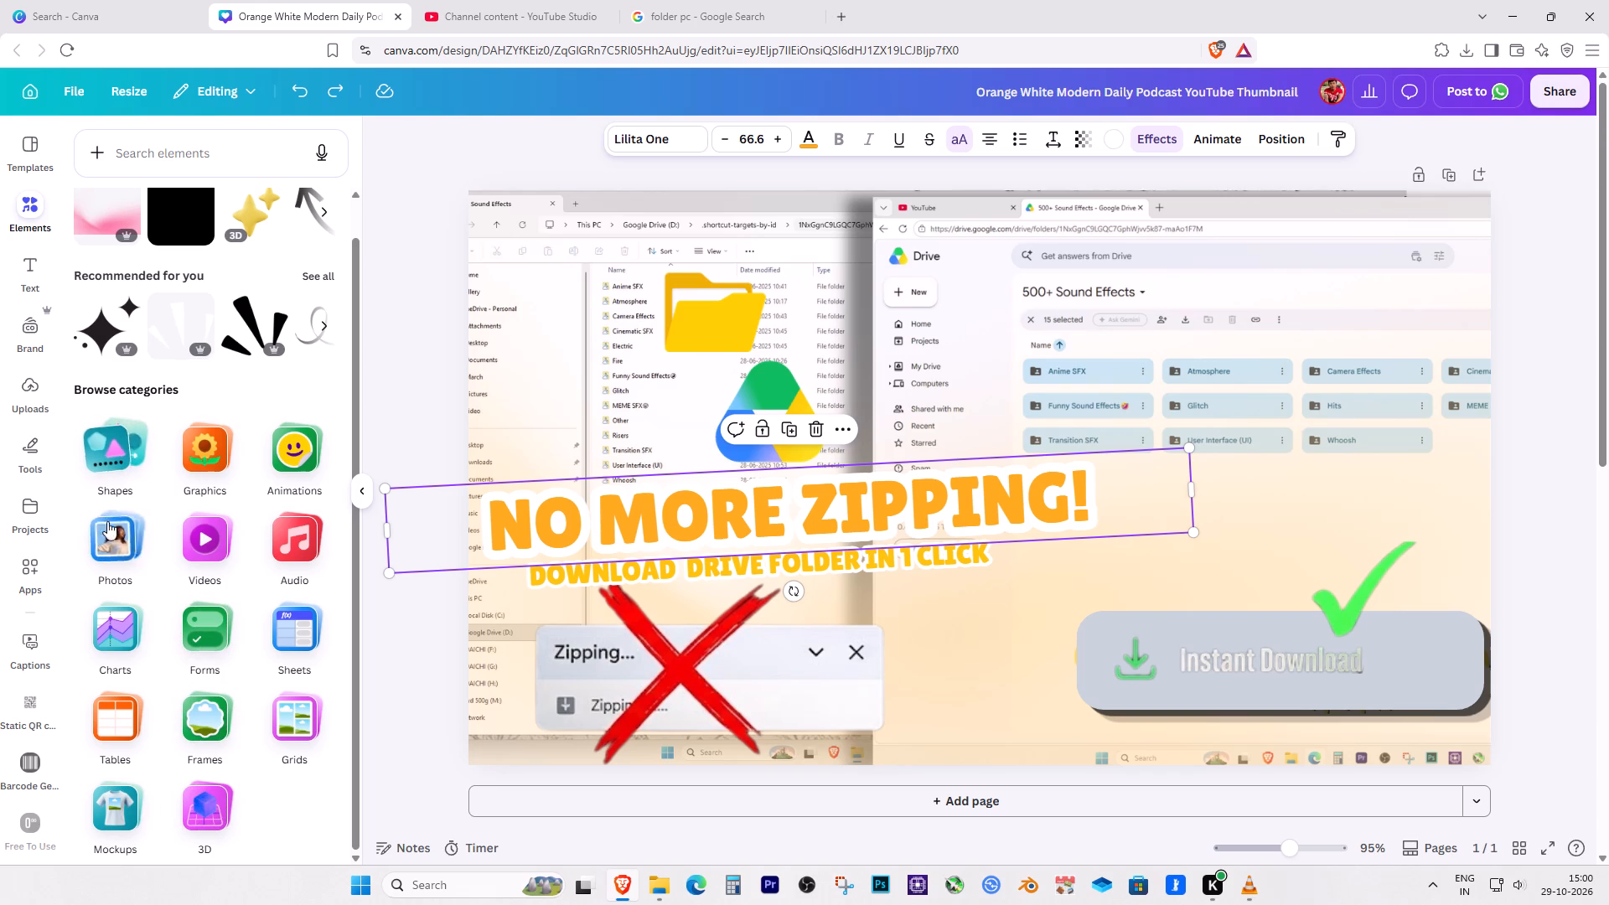
left_click(198, 469)
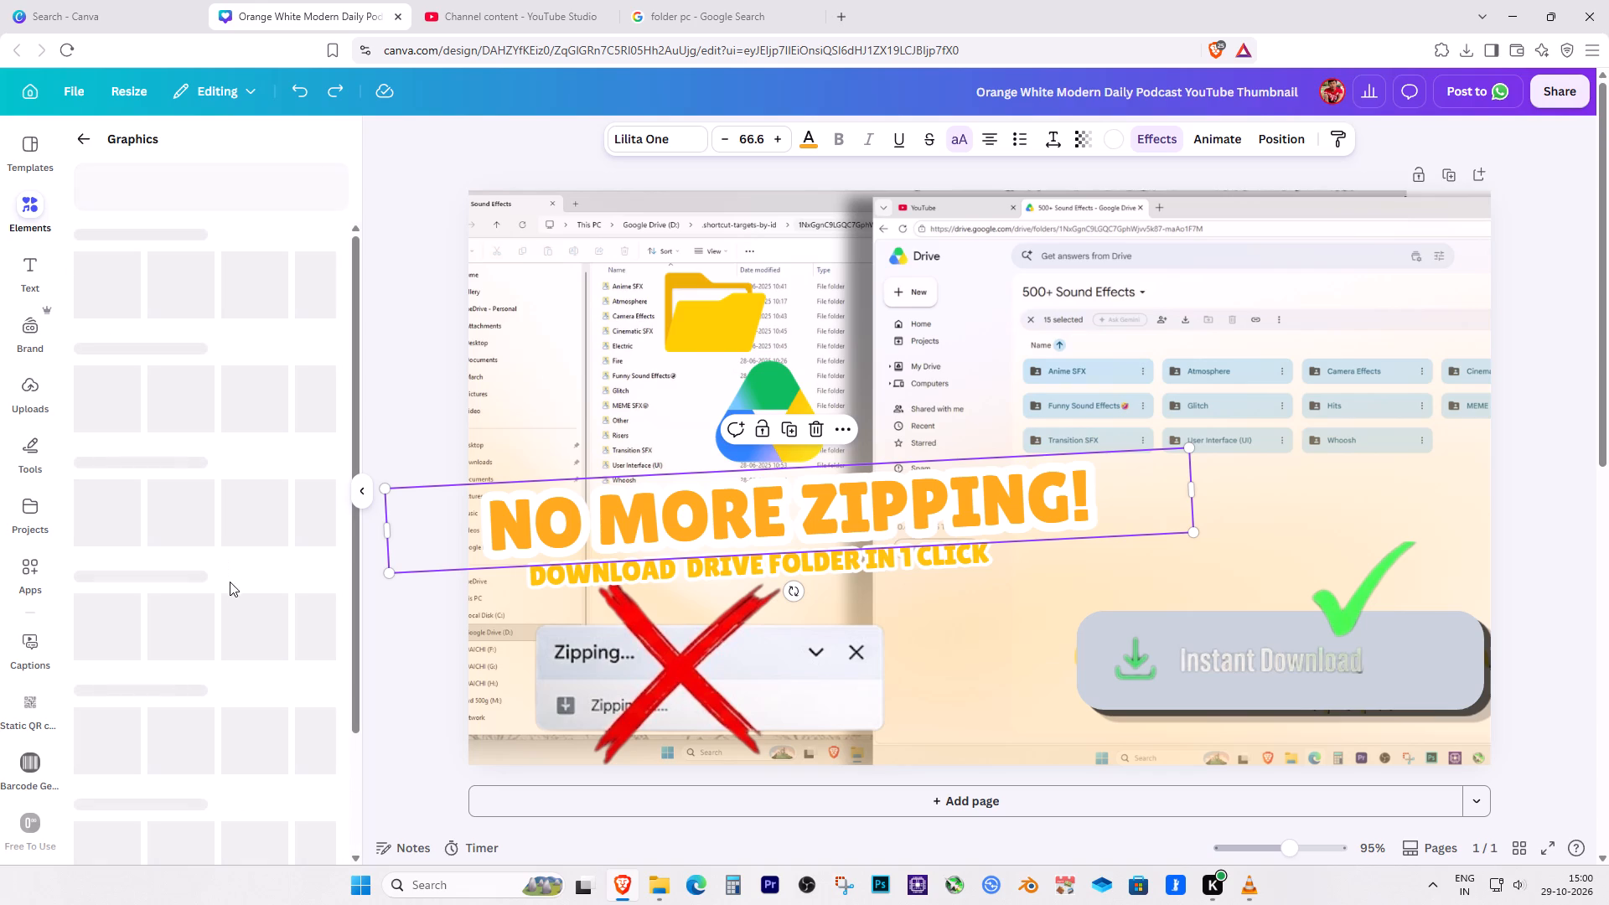
scroll(226, 587, "down", 10)
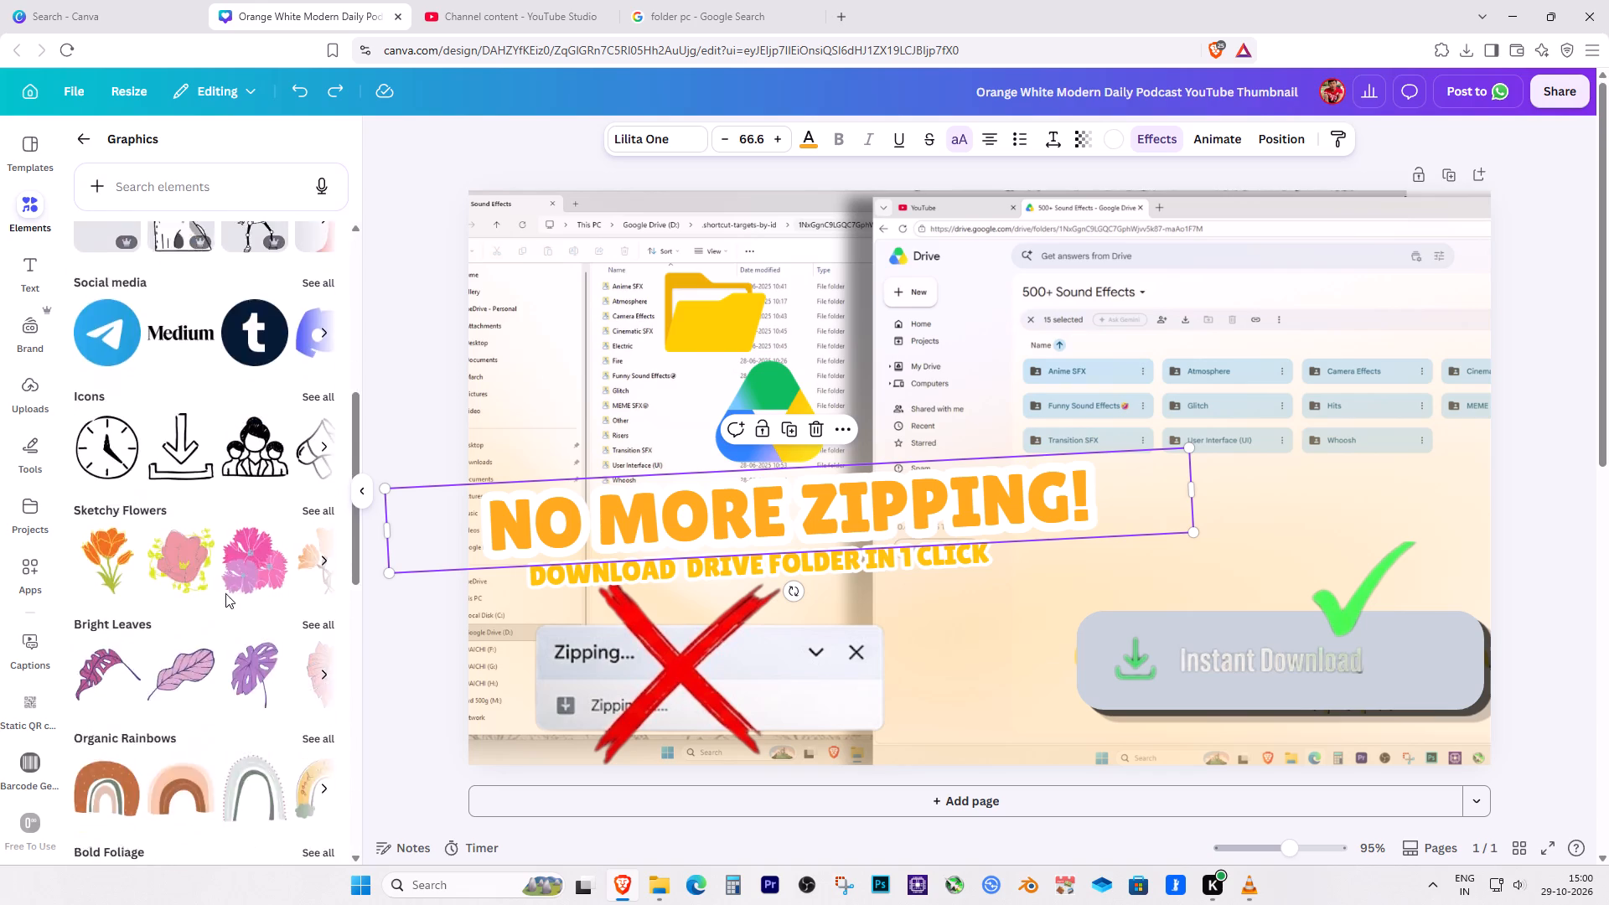
scroll(225, 593, "down", 14)
scroll(225, 578, "up", 10)
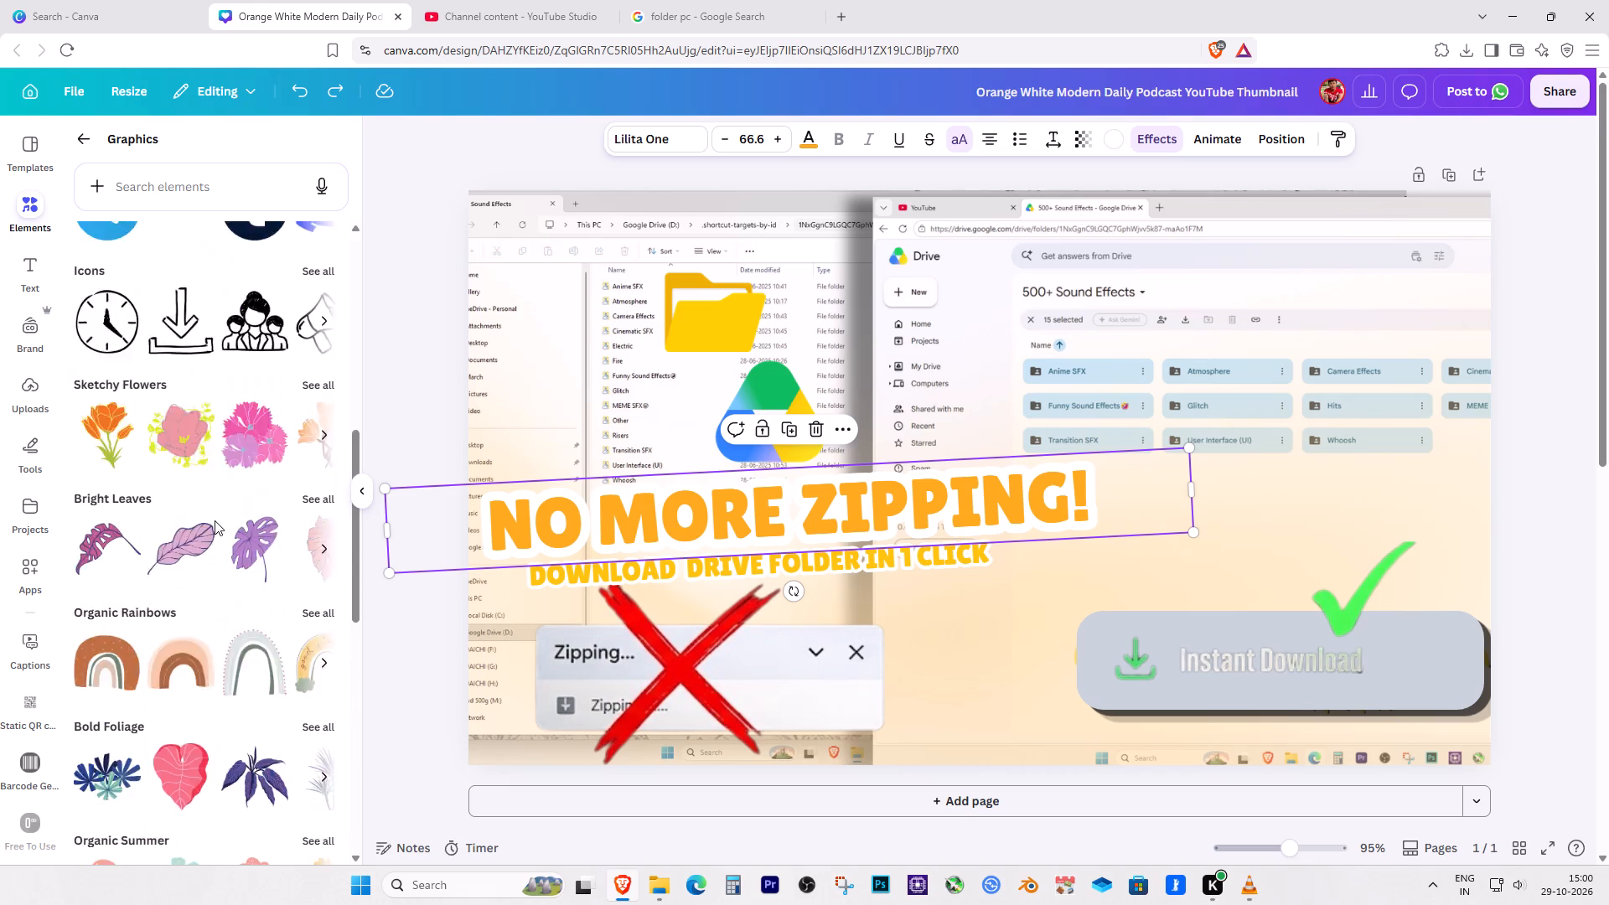
scroll(215, 520, "up", 16)
left_click(80, 138)
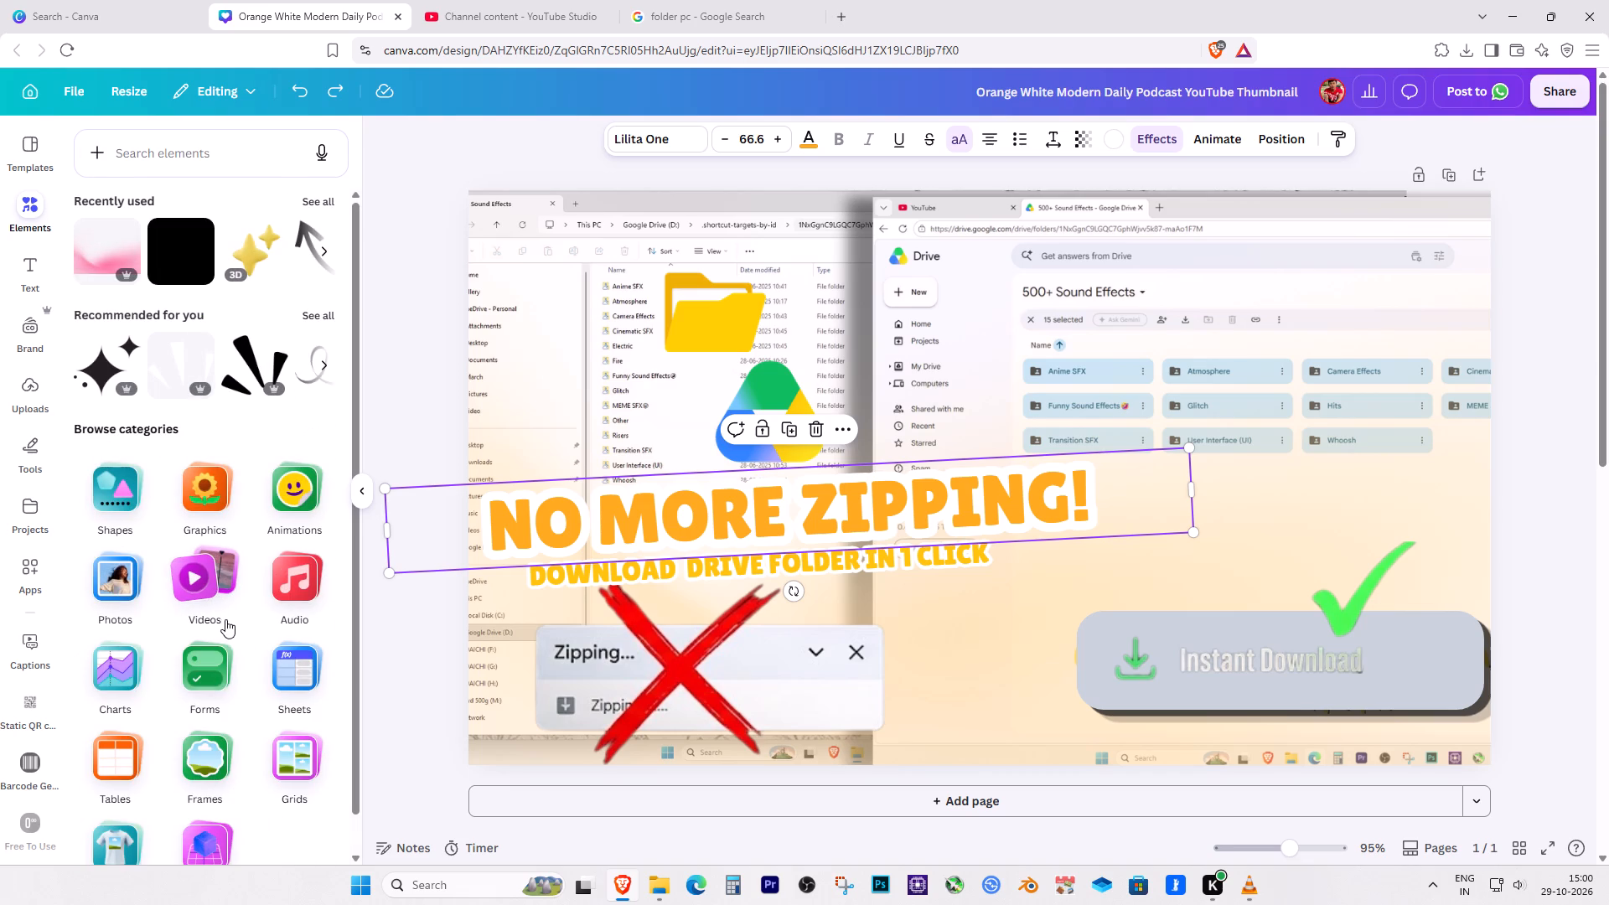
Look through the animation, layer and text effect options available for the NO MORE ZIPPING! headline.
left_click(808, 517)
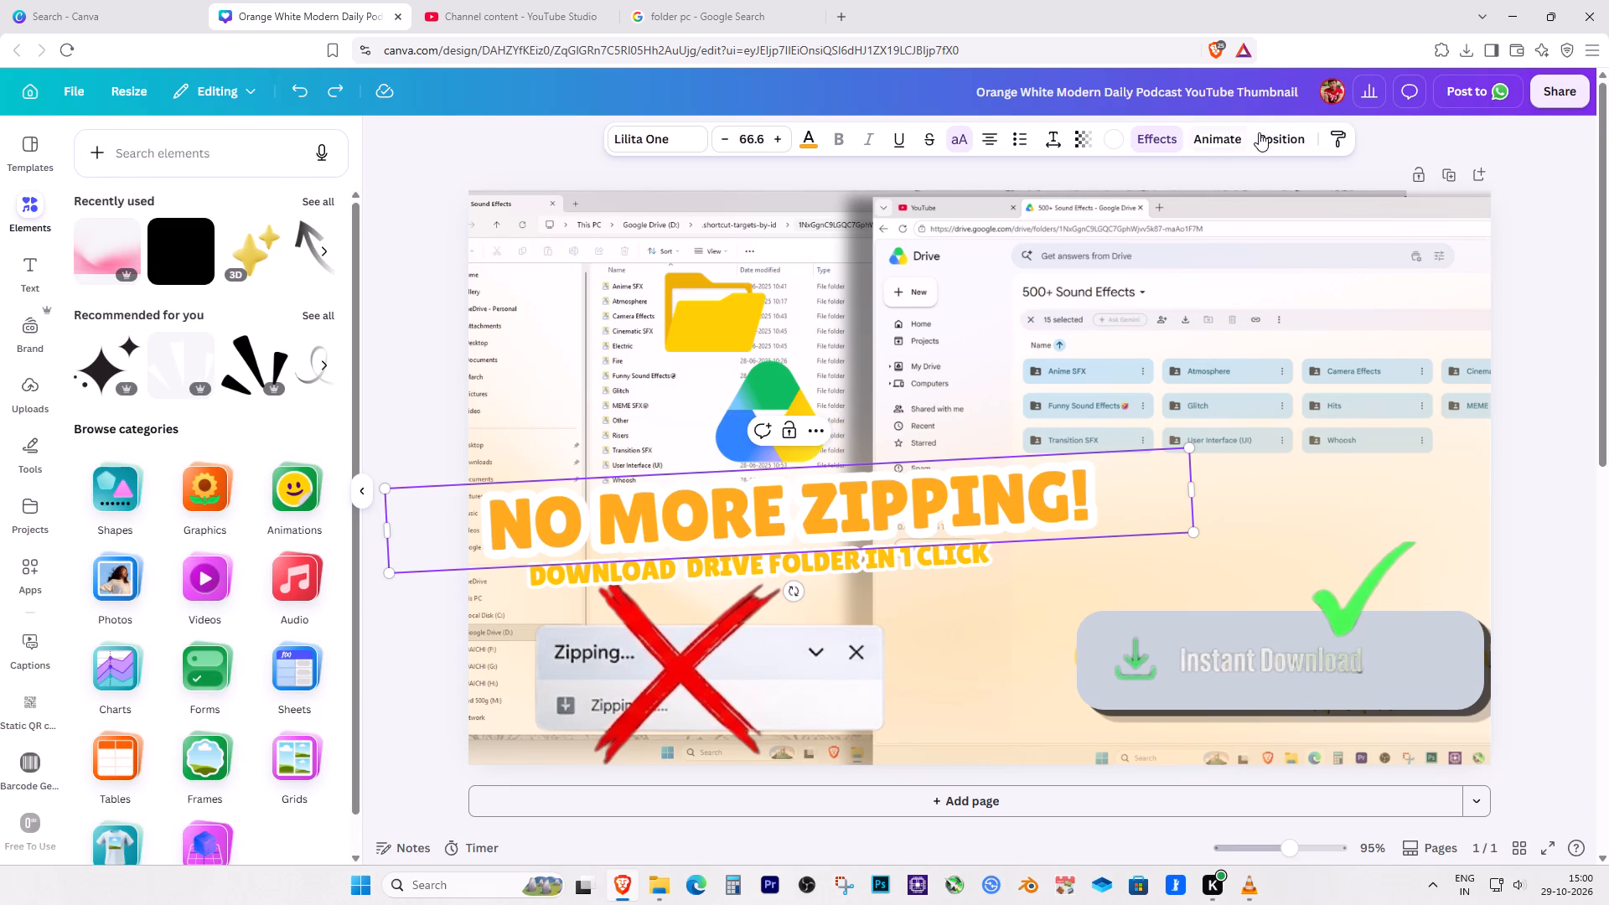
left_click(1234, 137)
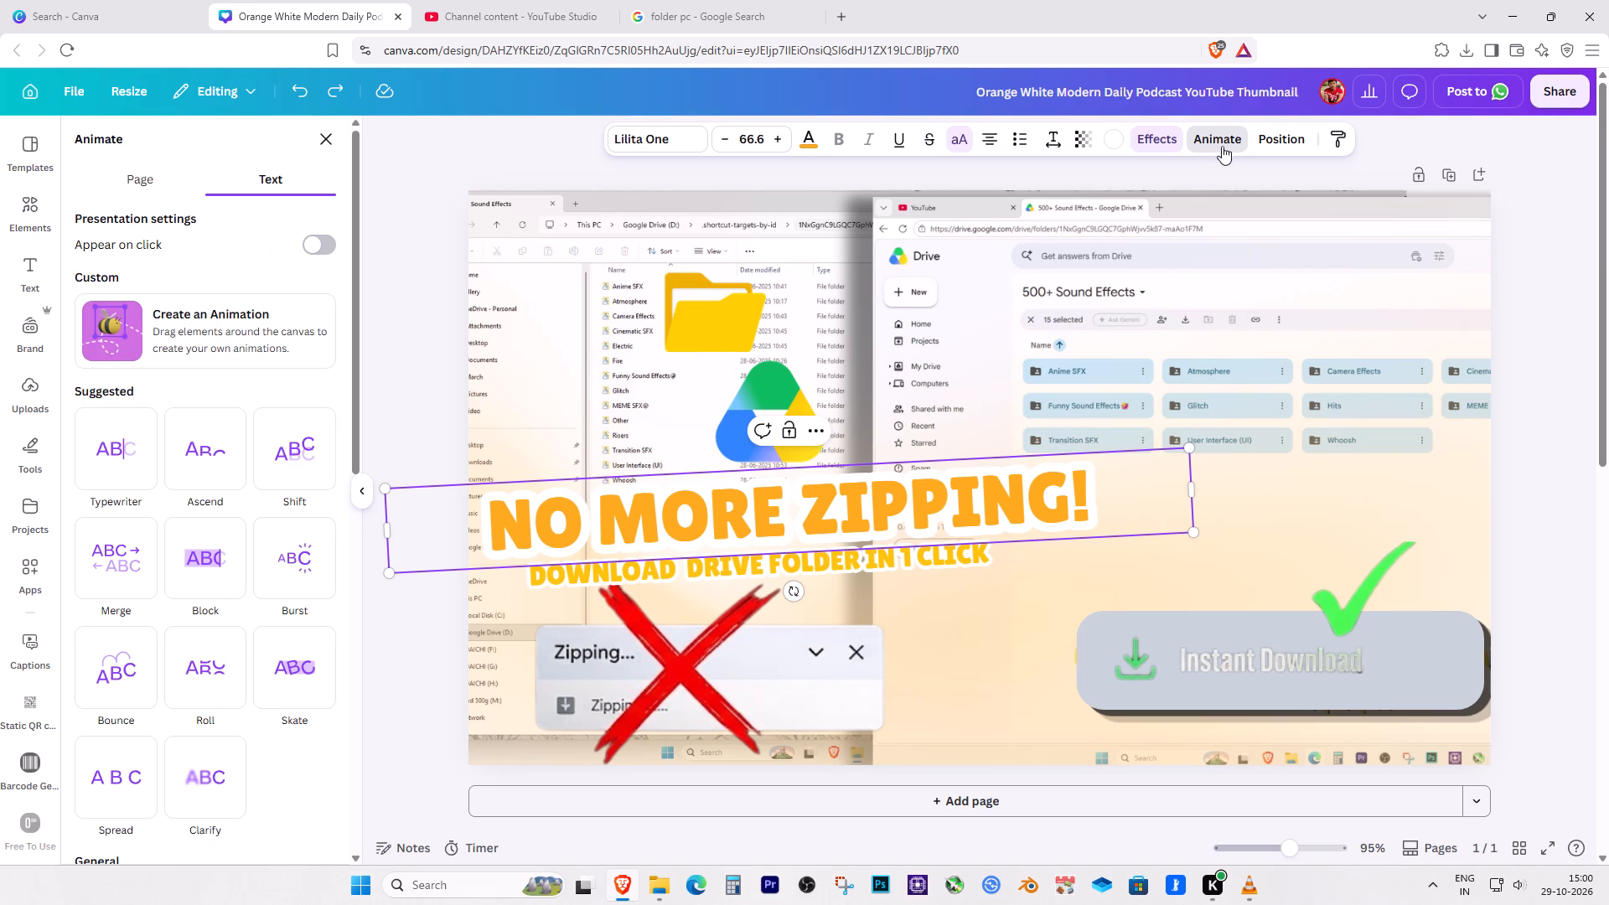
left_click(132, 169)
left_click(195, 178)
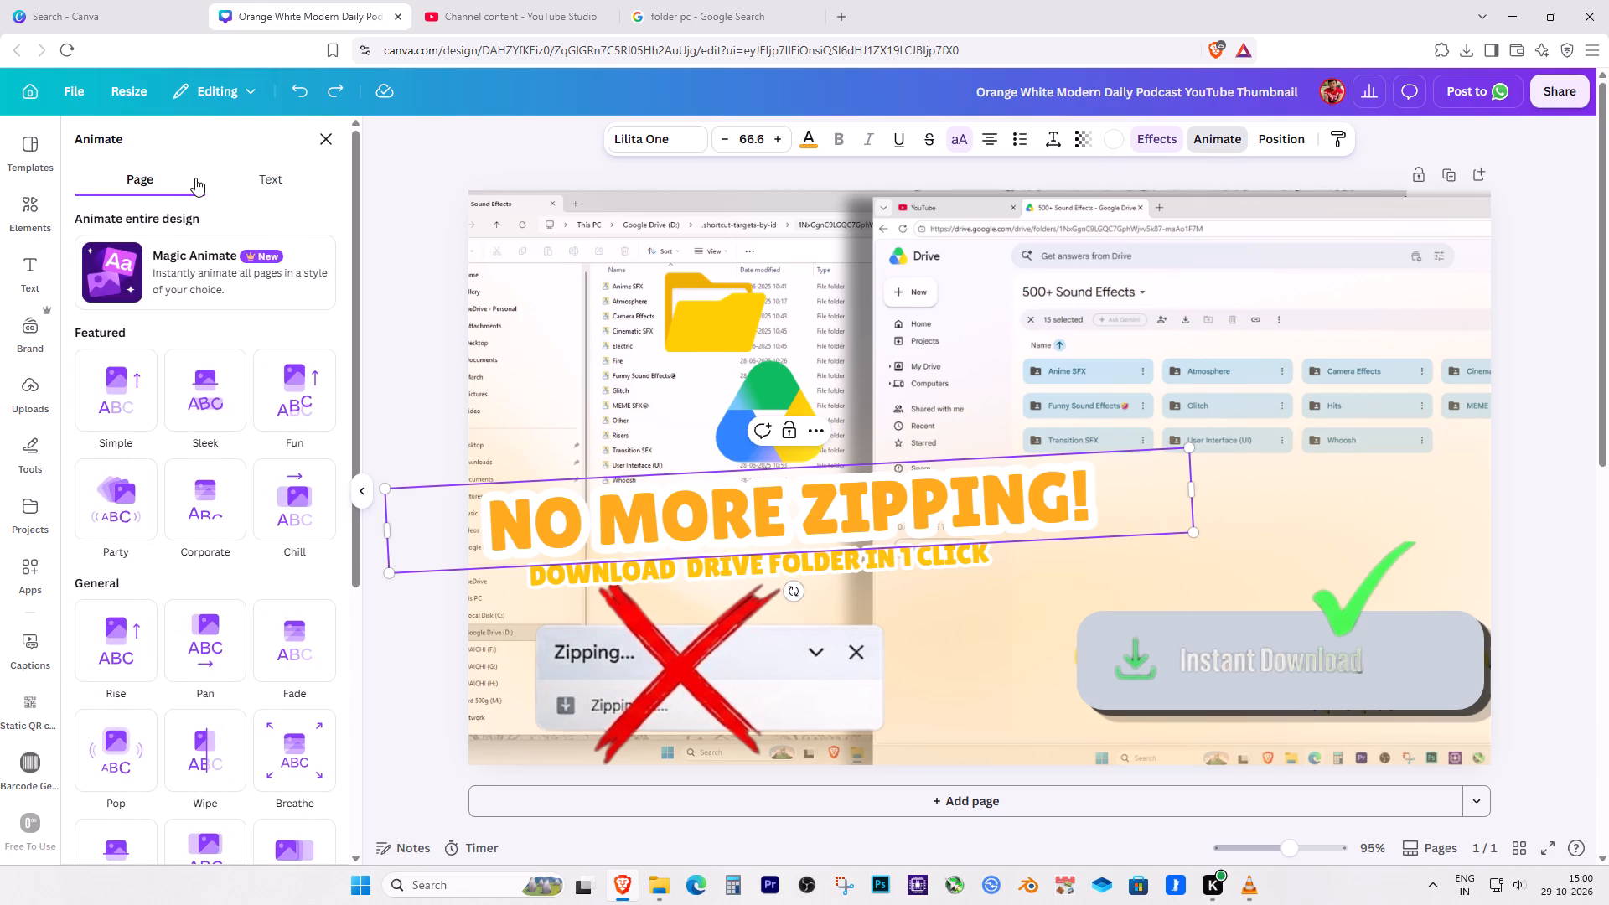
left_click(1270, 143)
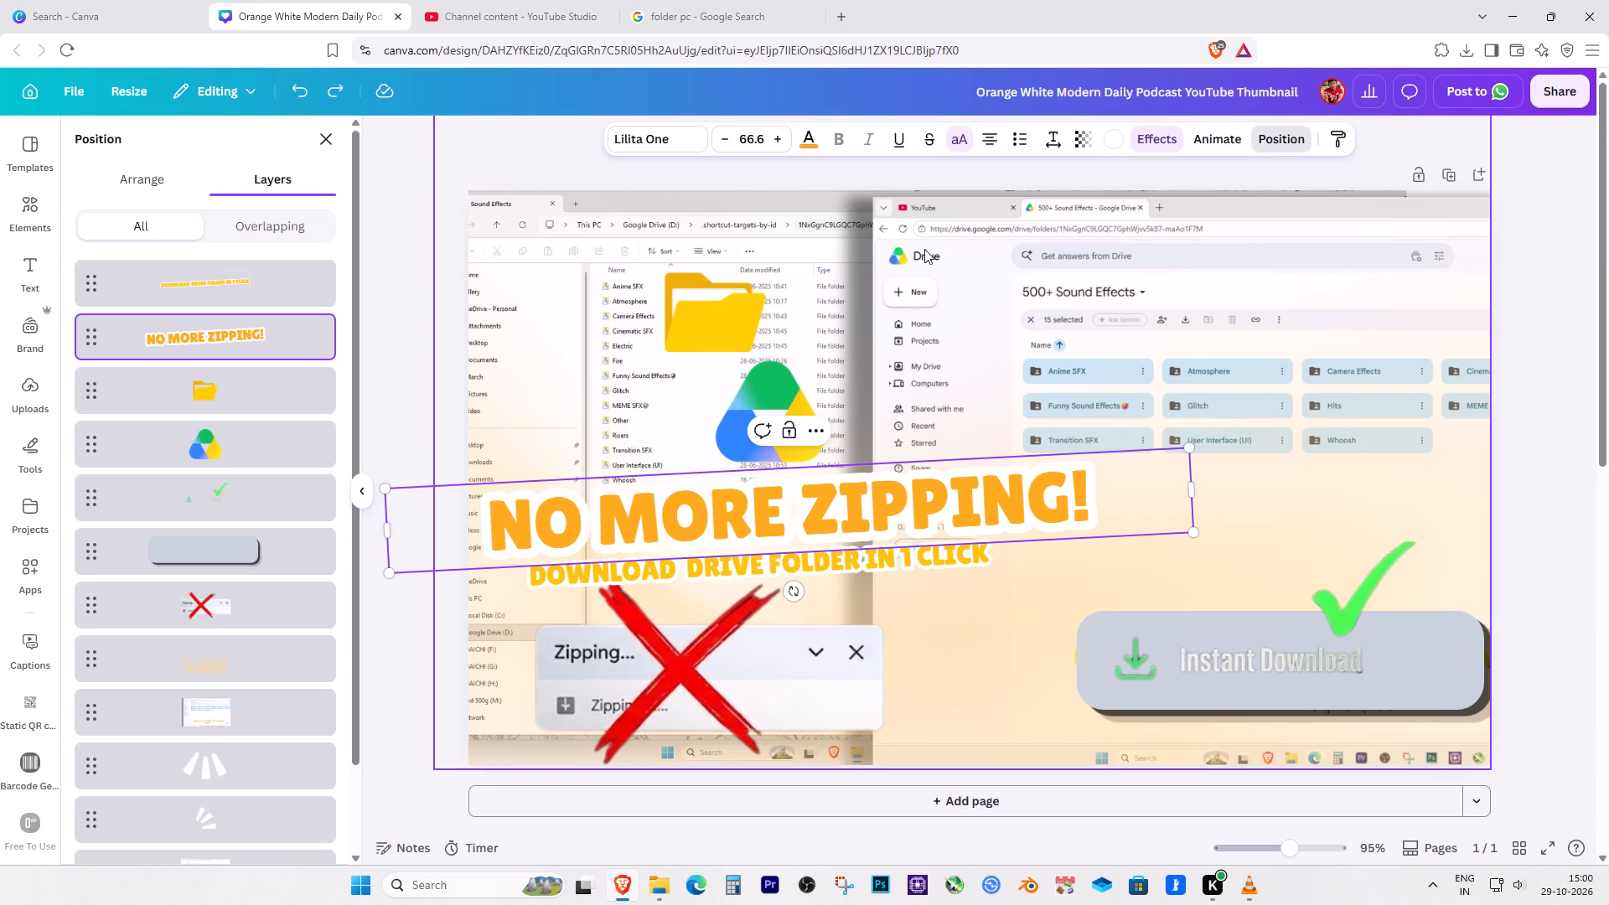
left_click(1224, 137)
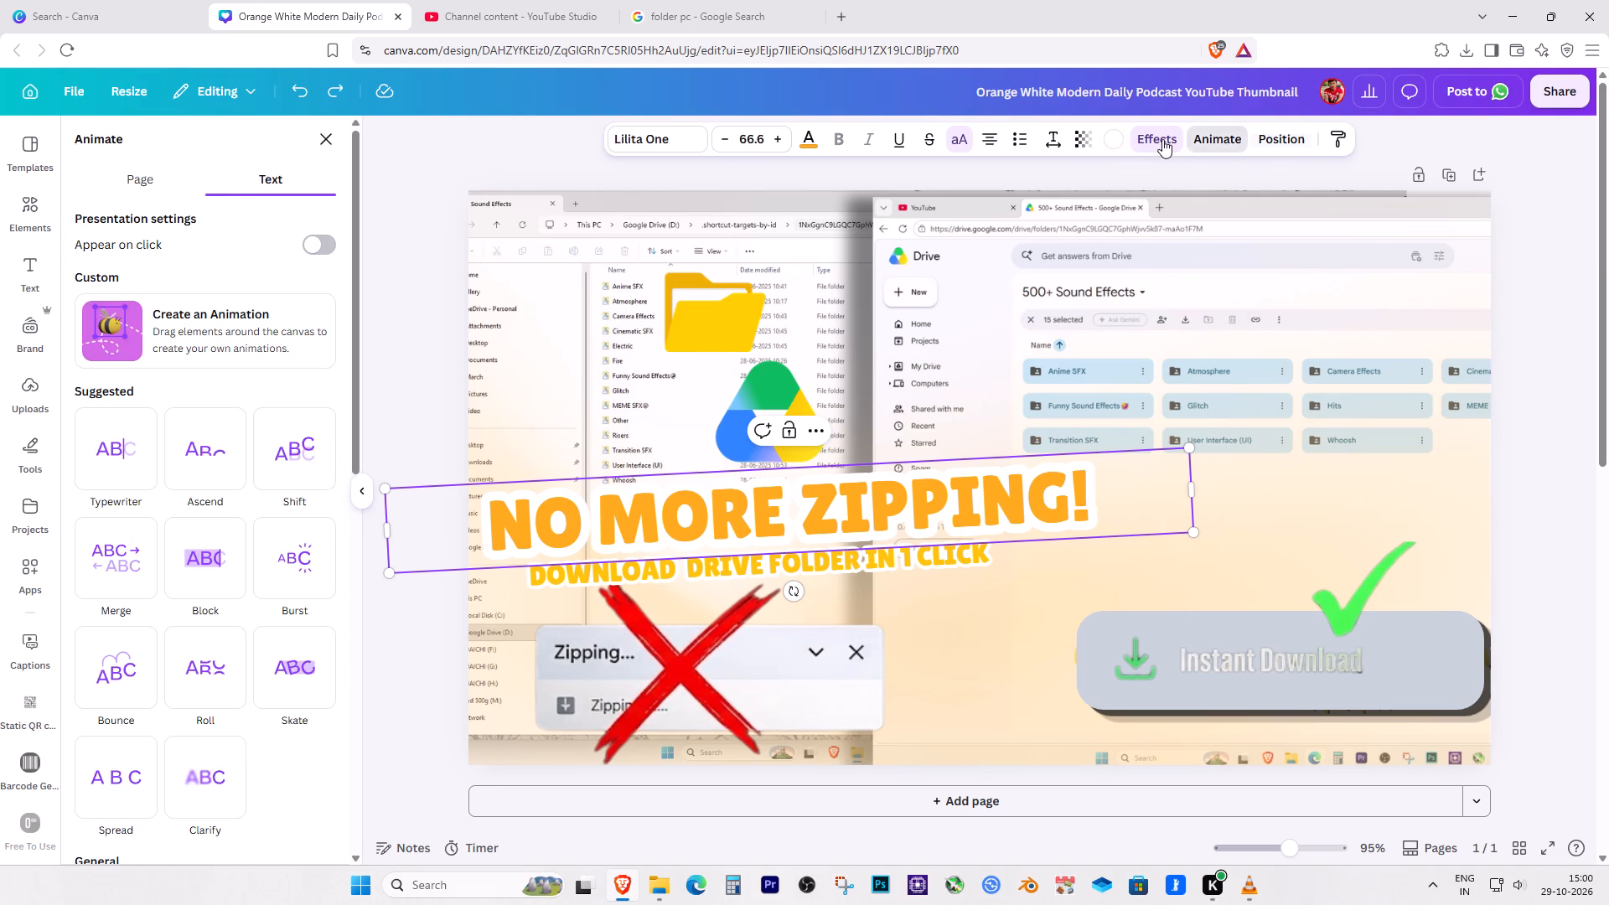
left_click(1162, 138)
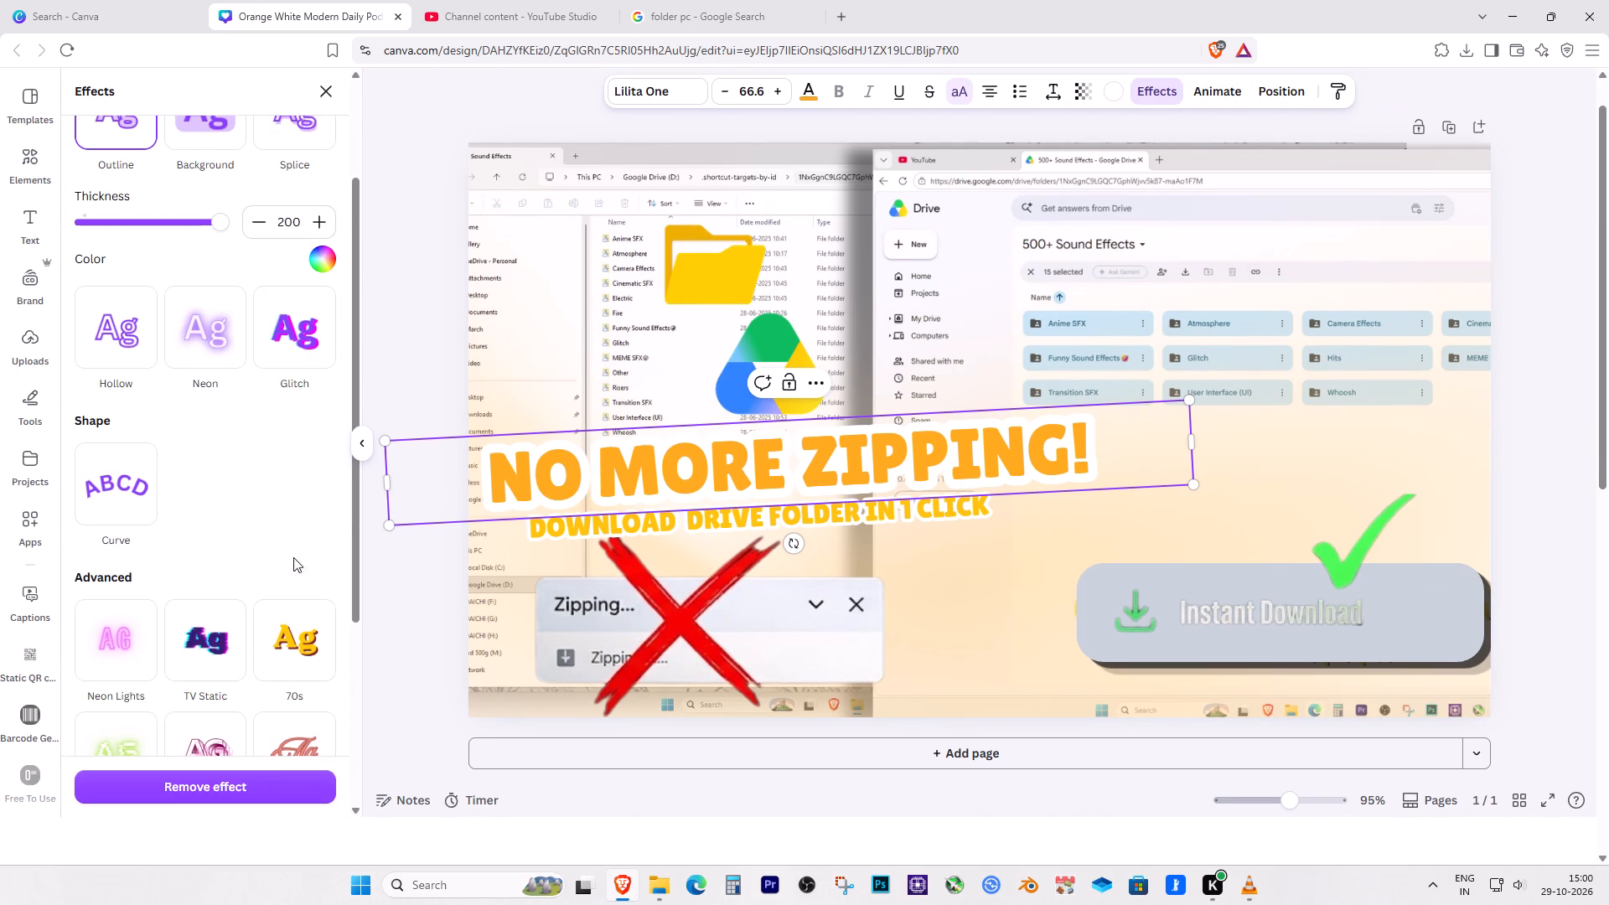
scroll(251, 541, "down", 9)
scroll(260, 501, "up", 8)
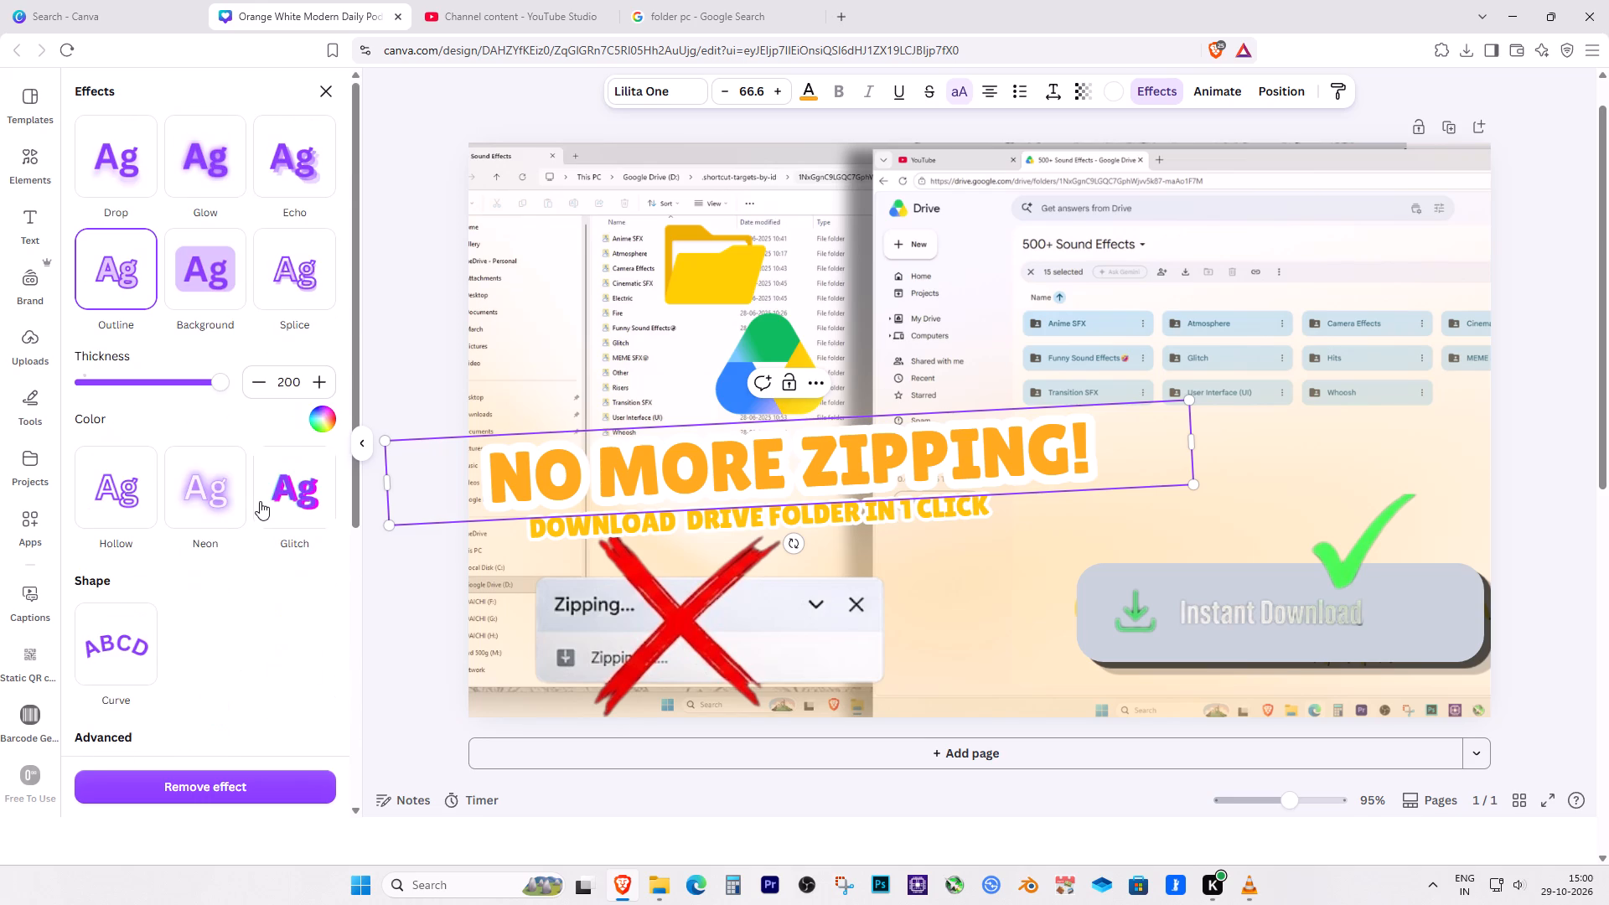
scroll(260, 501, "up", 6)
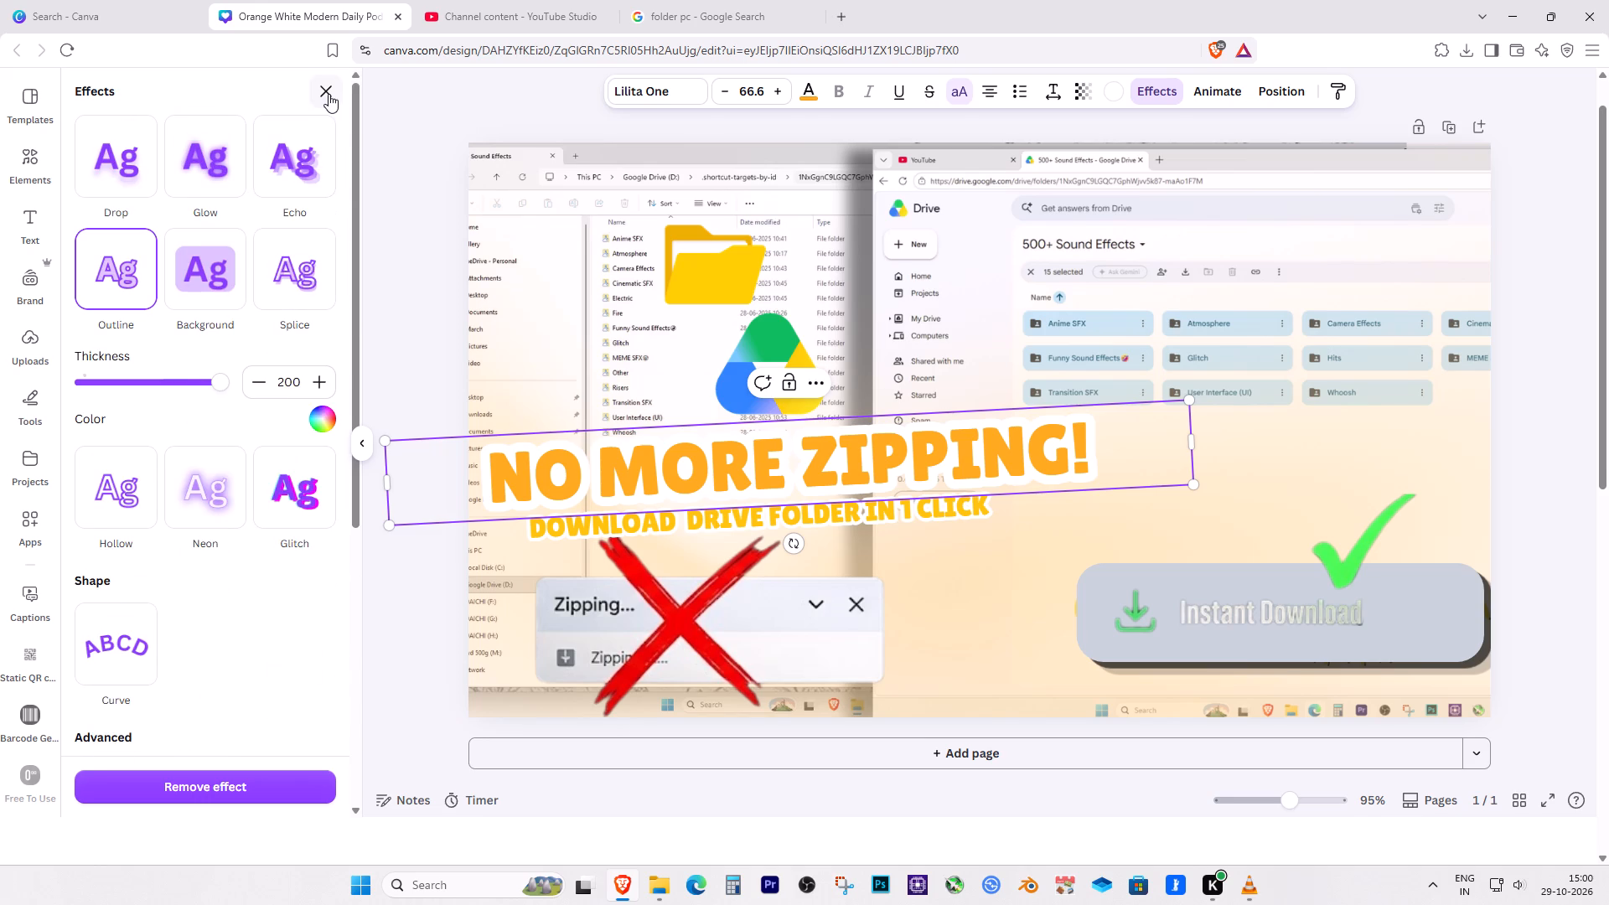
left_click(329, 94)
Browse the graphics, shapes and frames collections for a suitable design element.
scroll(191, 654, "down", 2)
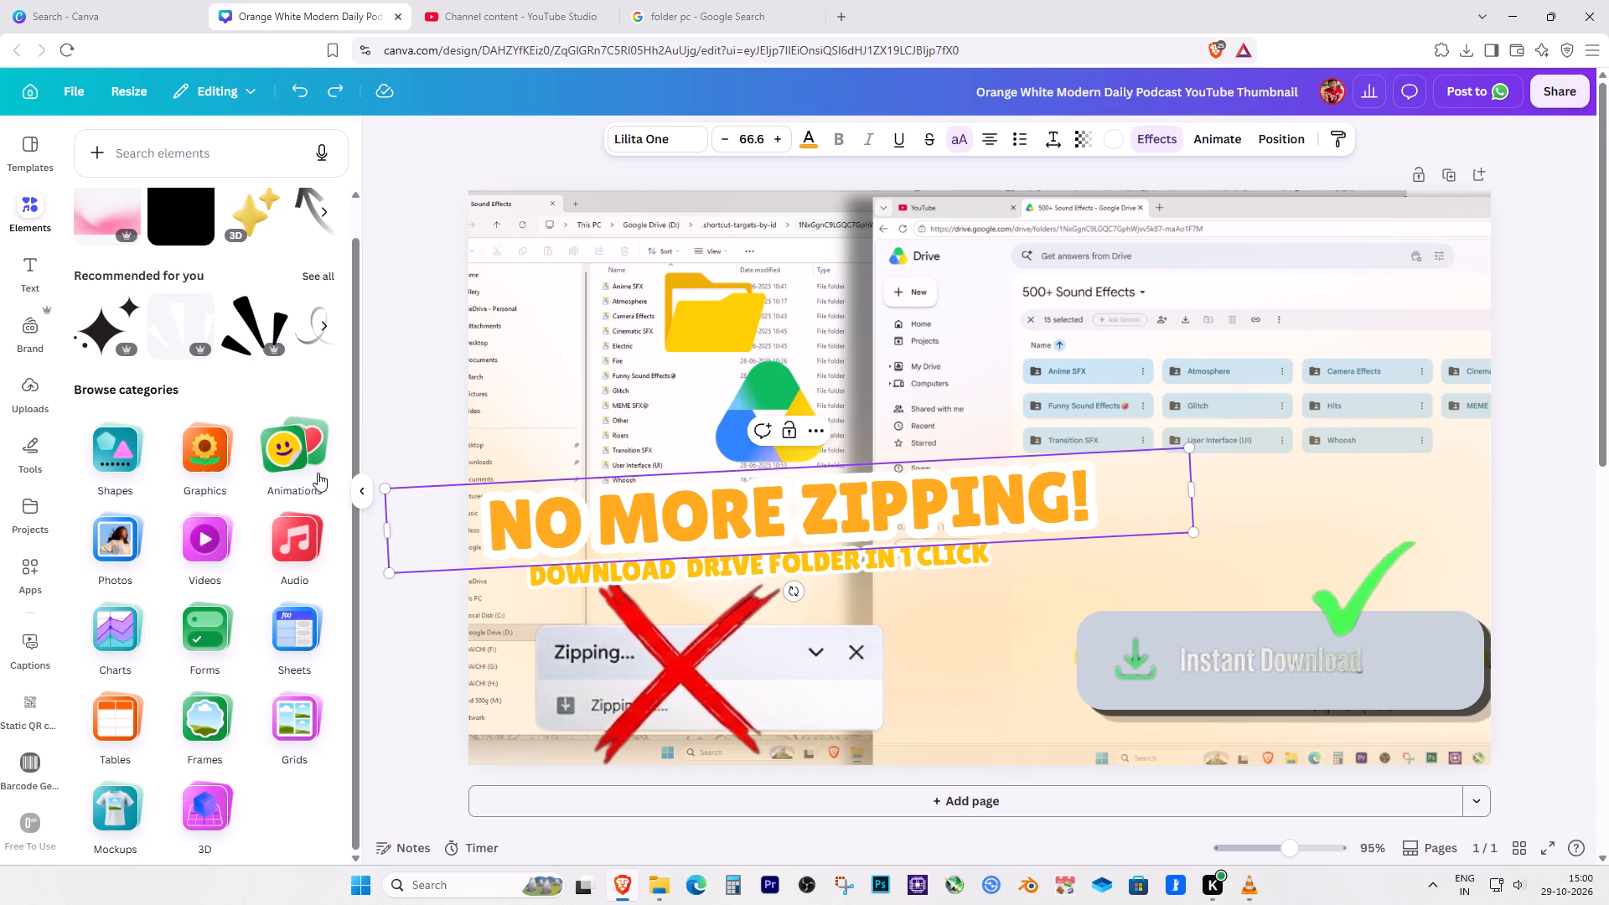
left_click(202, 455)
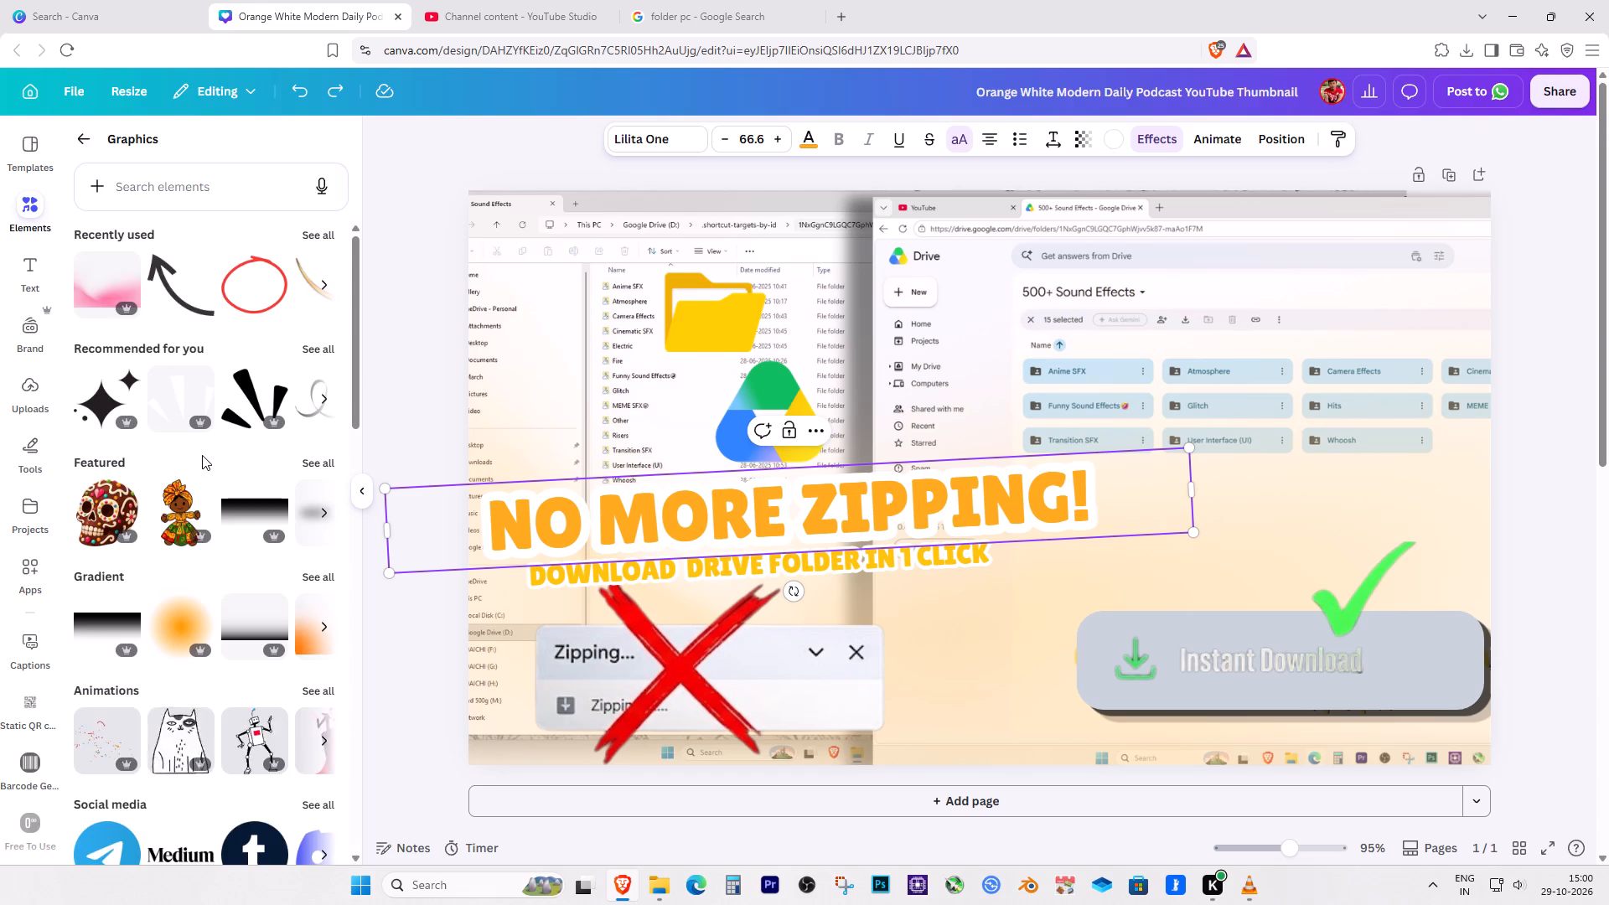
scroll(225, 581, "down", 13)
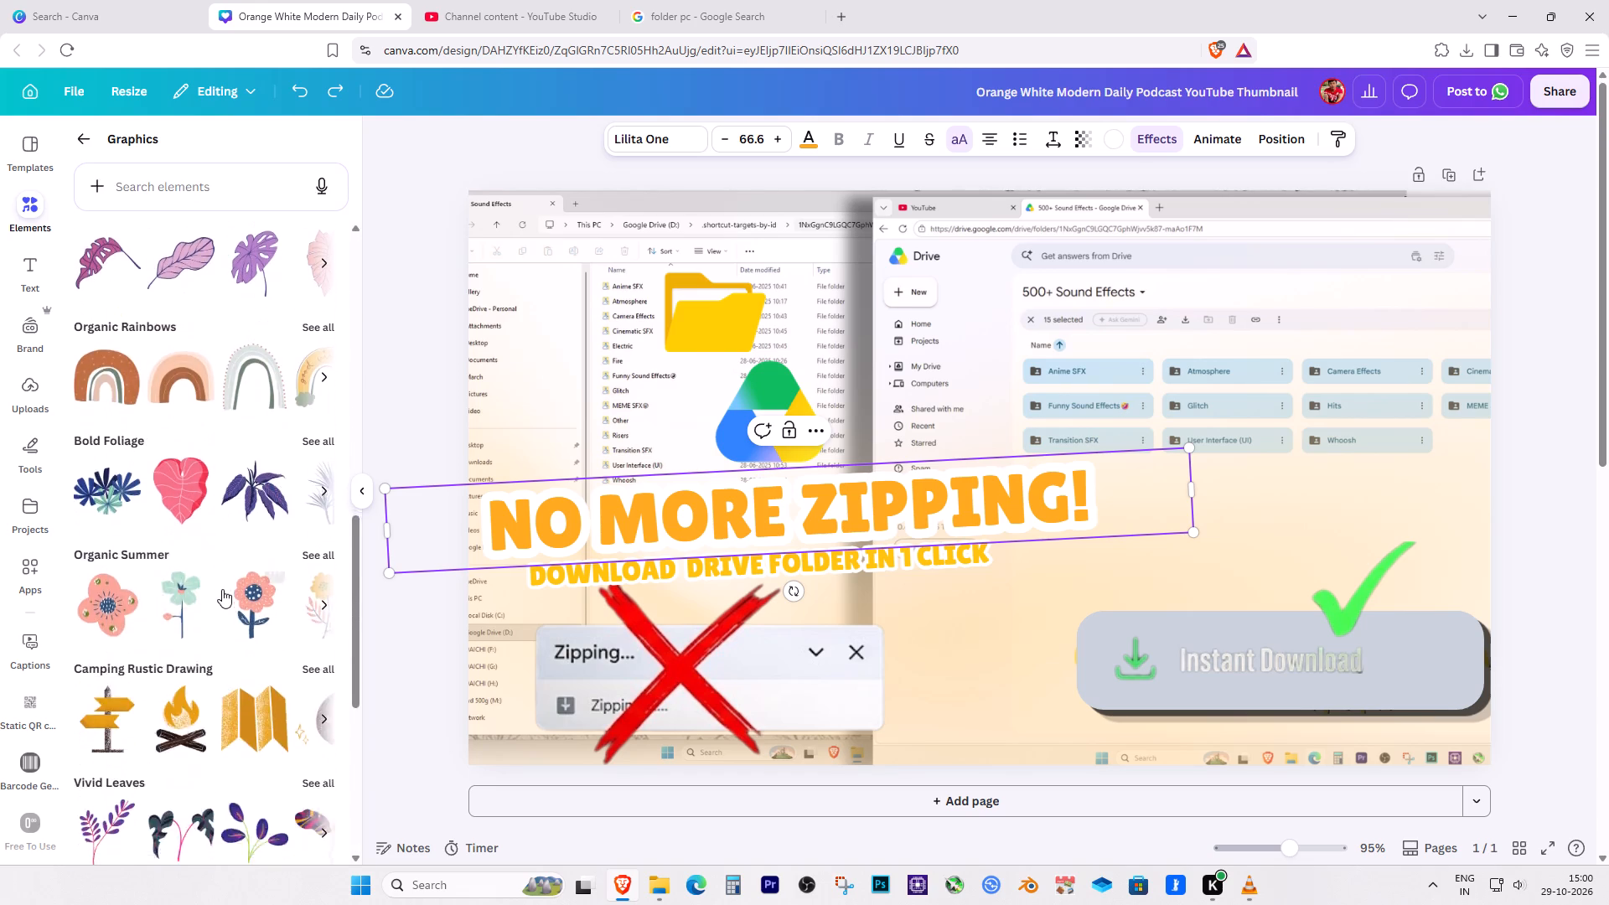
scroll(222, 589, "down", 5)
scroll(220, 550, "up", 5)
left_click(85, 142)
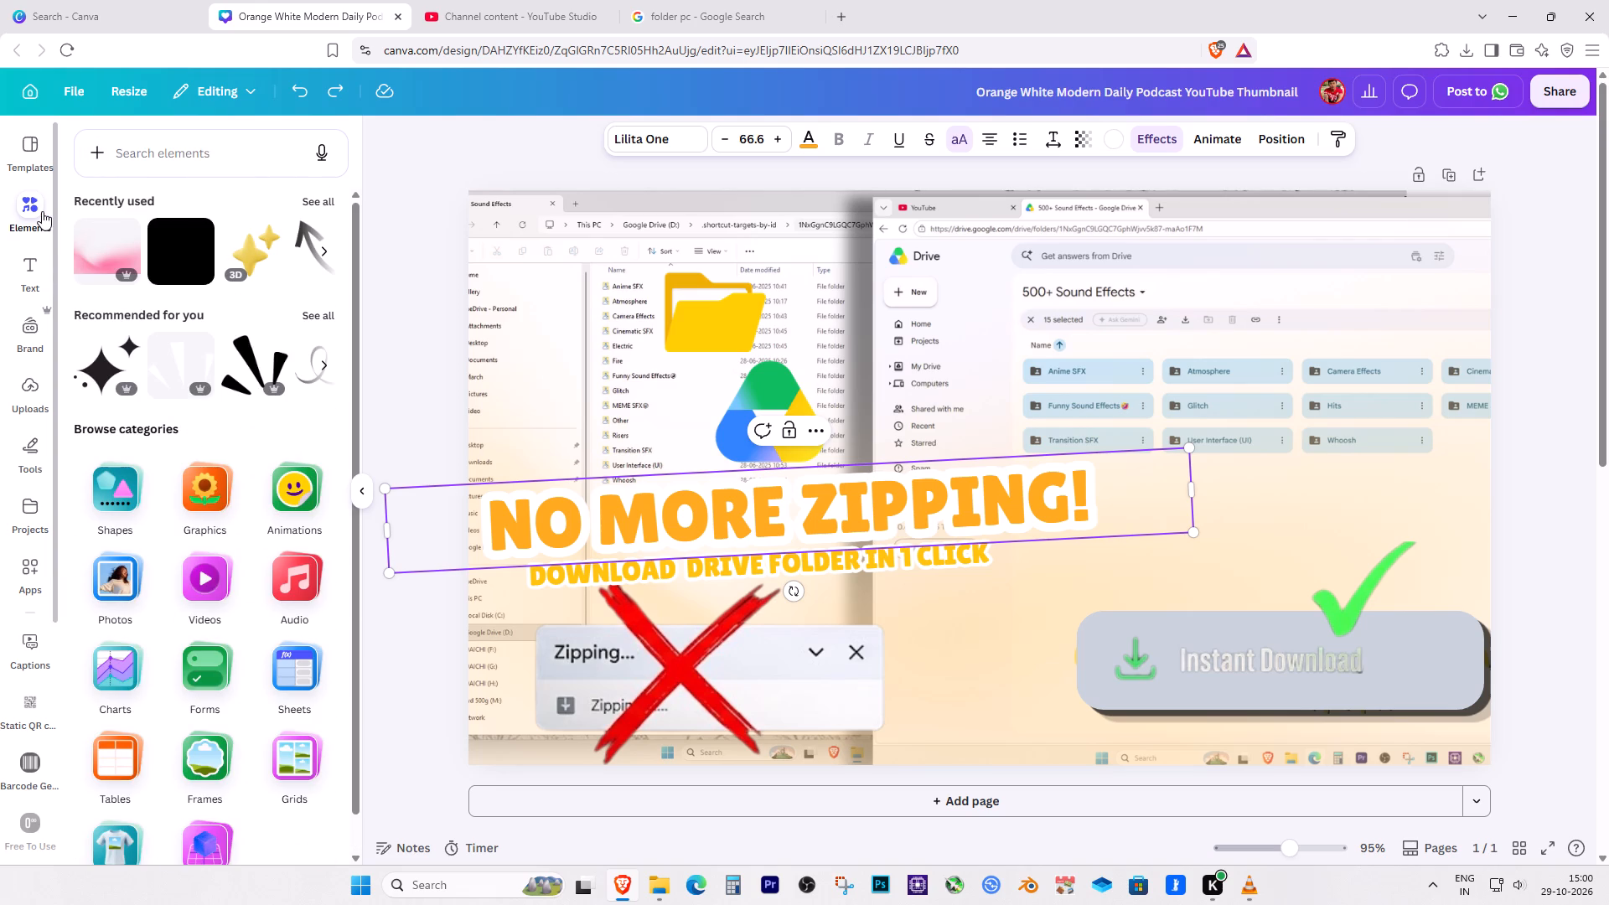
left_click(137, 504)
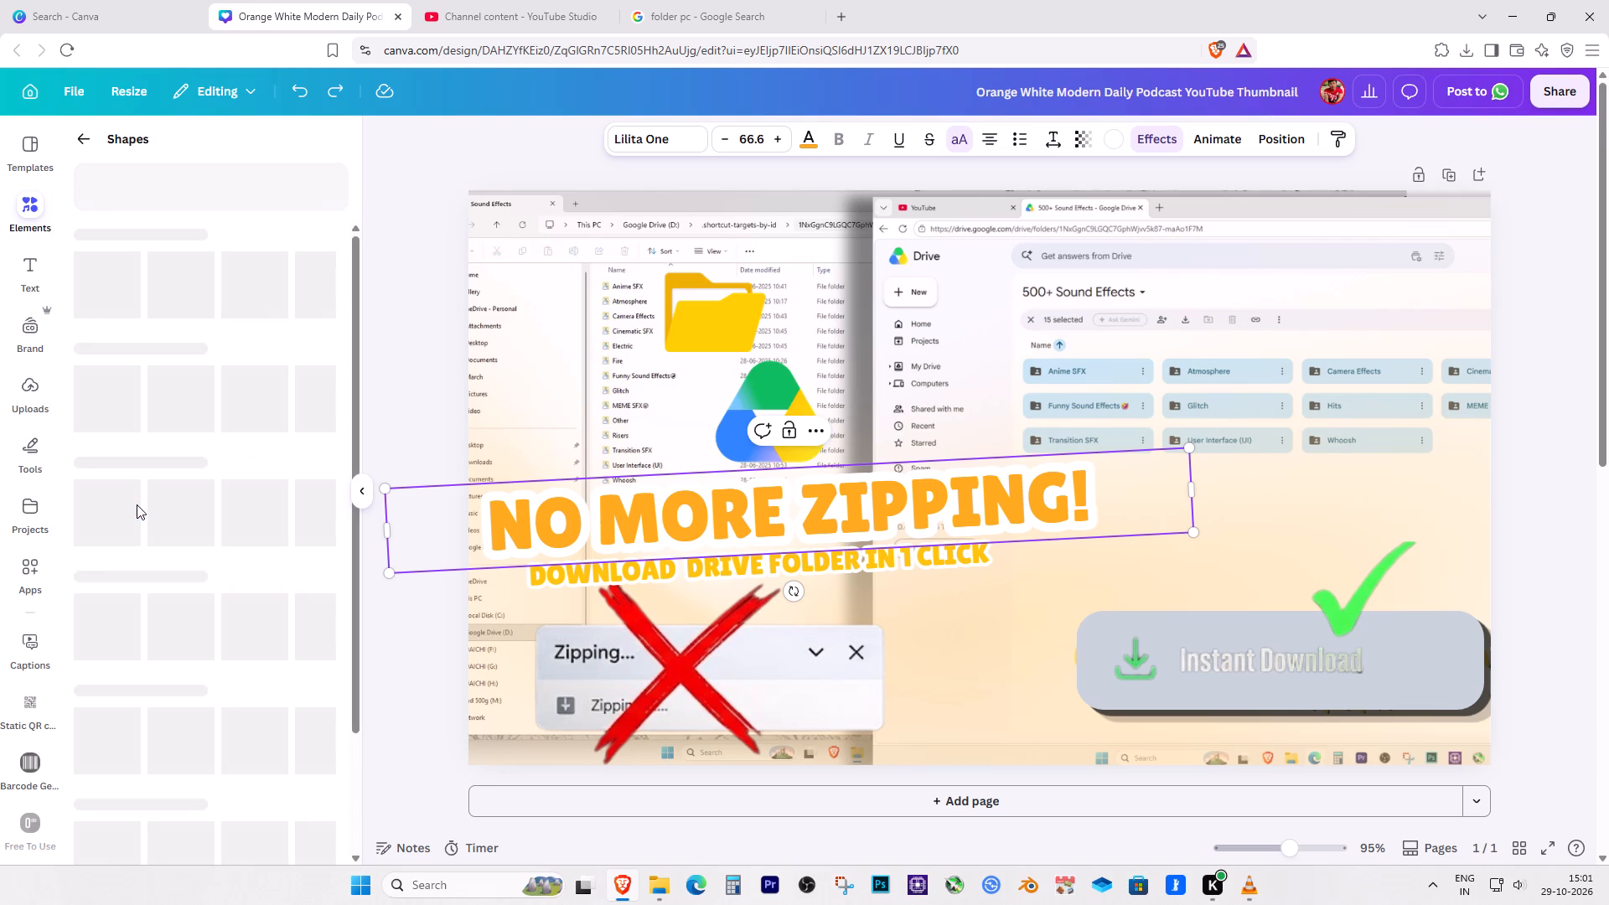
scroll(137, 501, "down", 9)
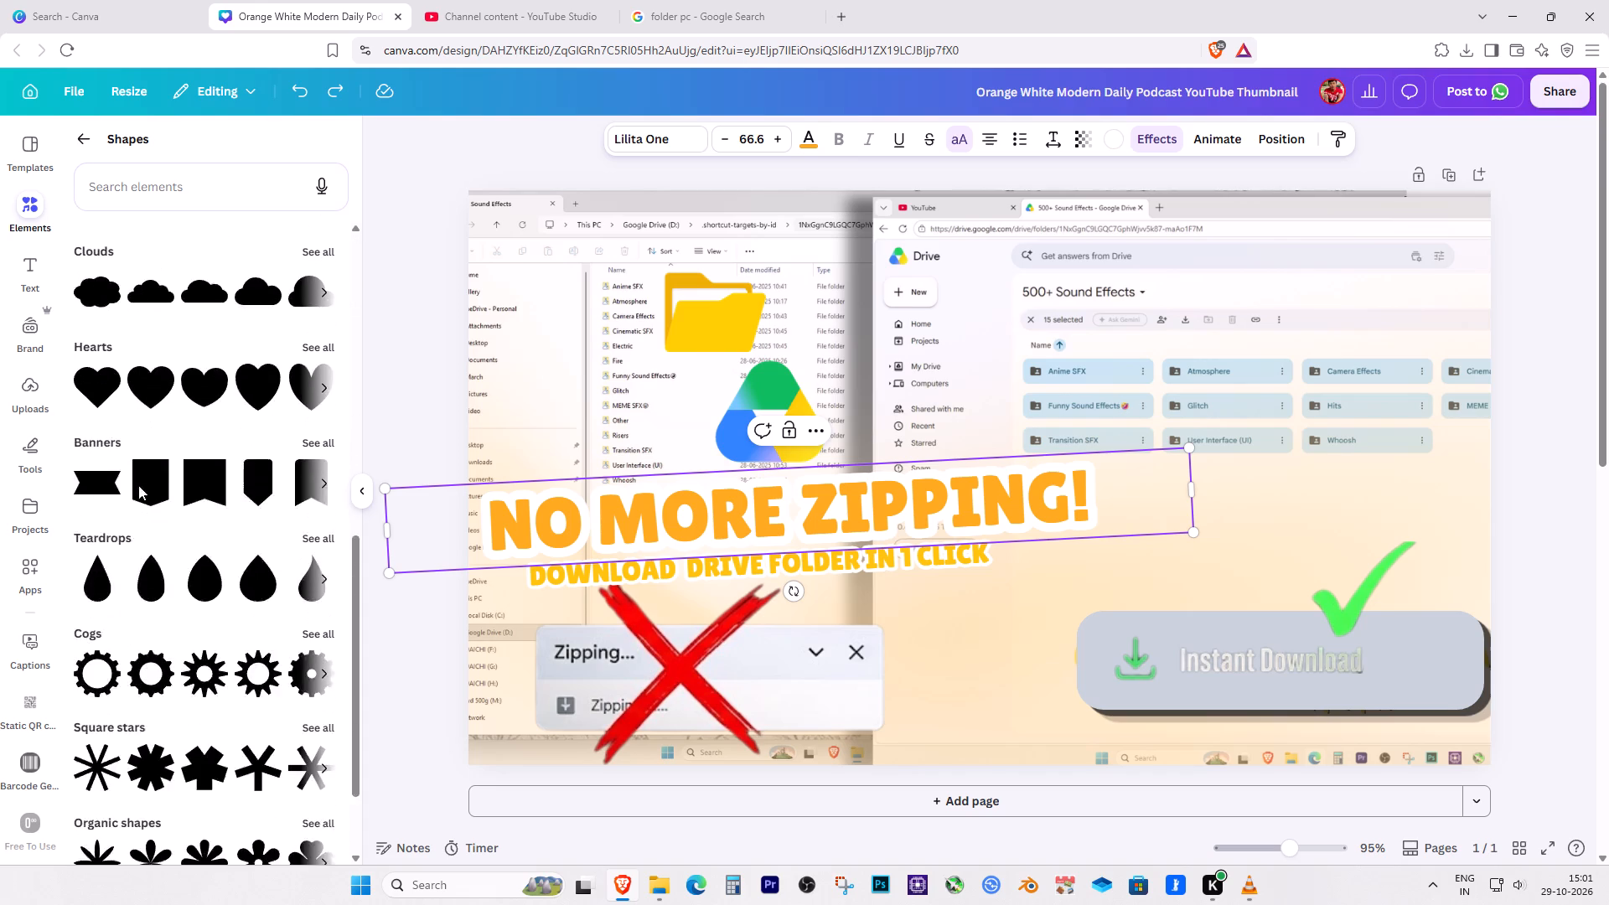
scroll(117, 396, "up", 2)
left_click(83, 140)
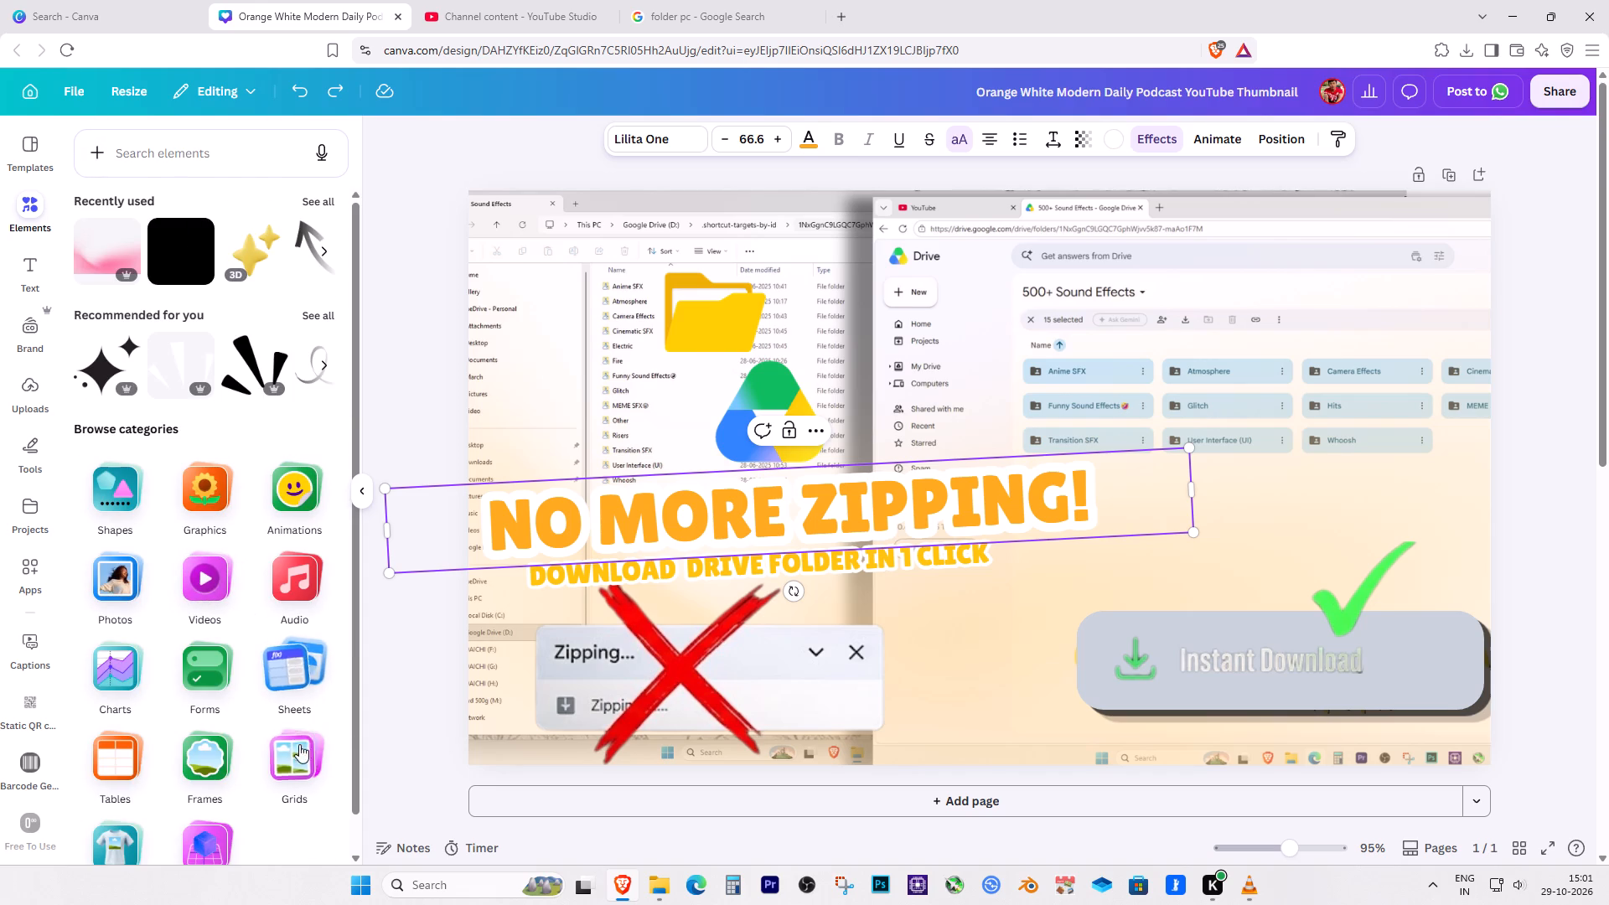
left_click(217, 763)
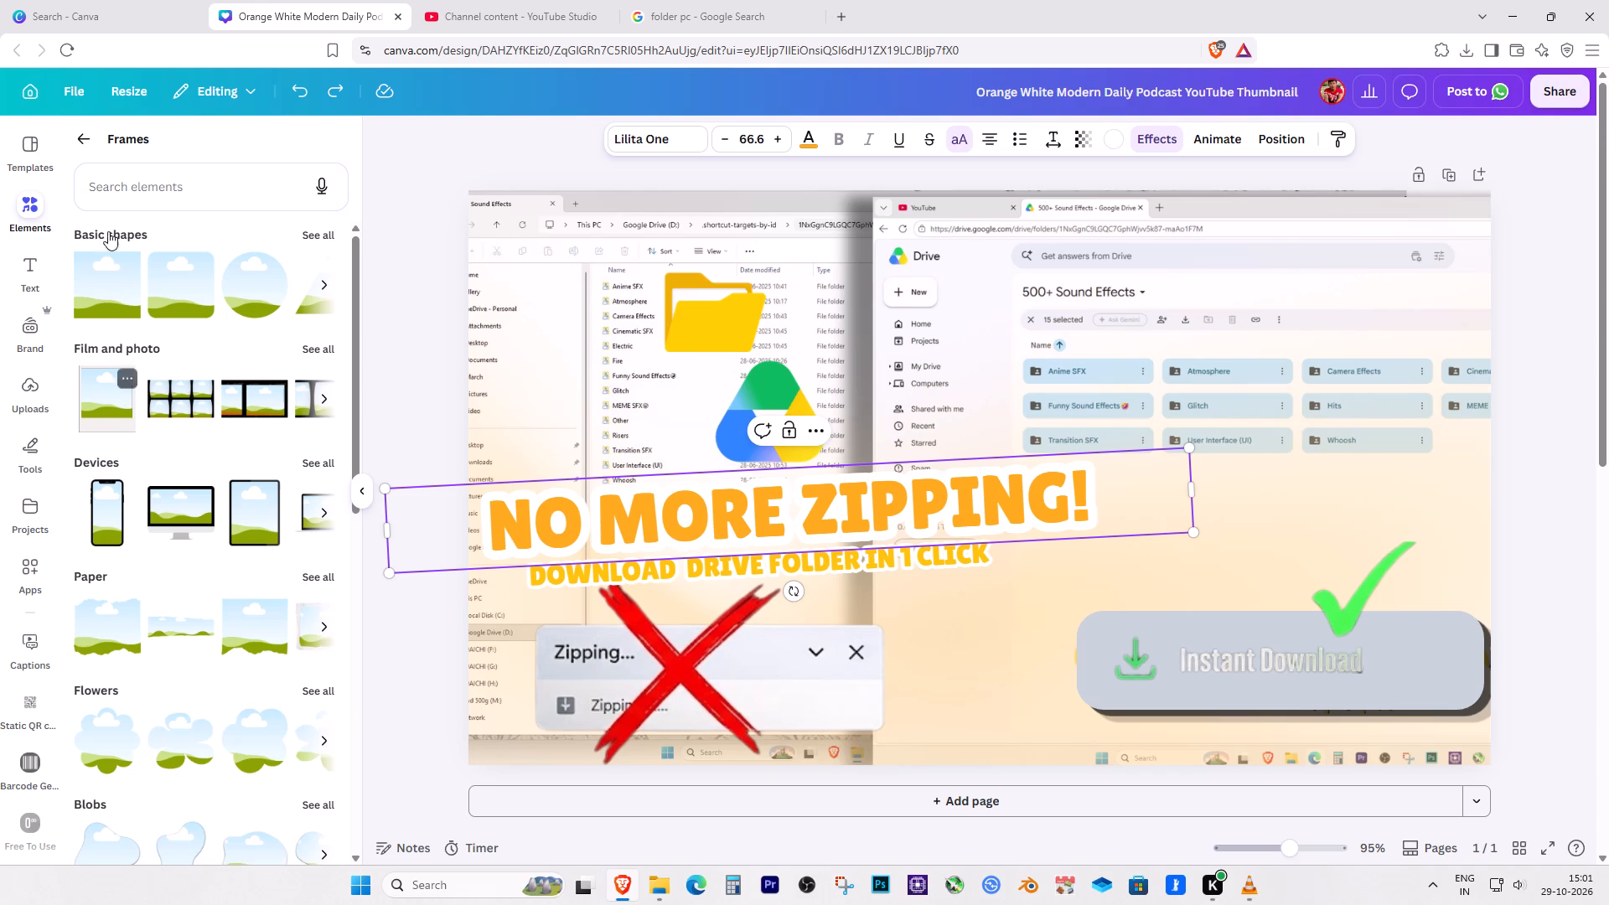
left_click(80, 135)
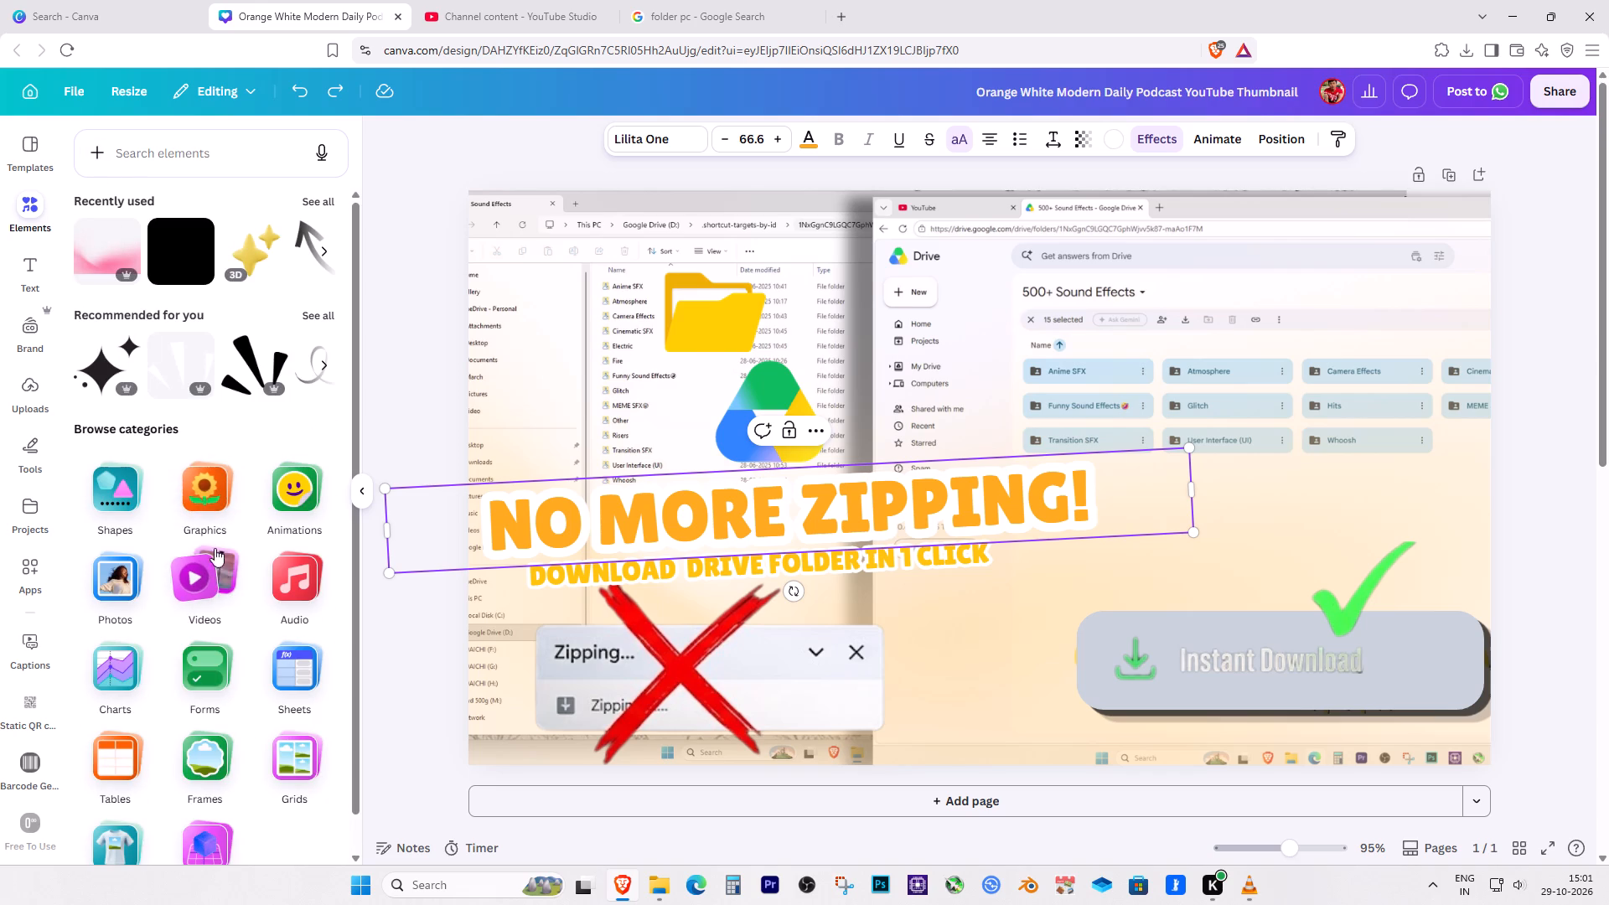
scroll(50, 714, "down", 2)
scroll(49, 709, "up", 5)
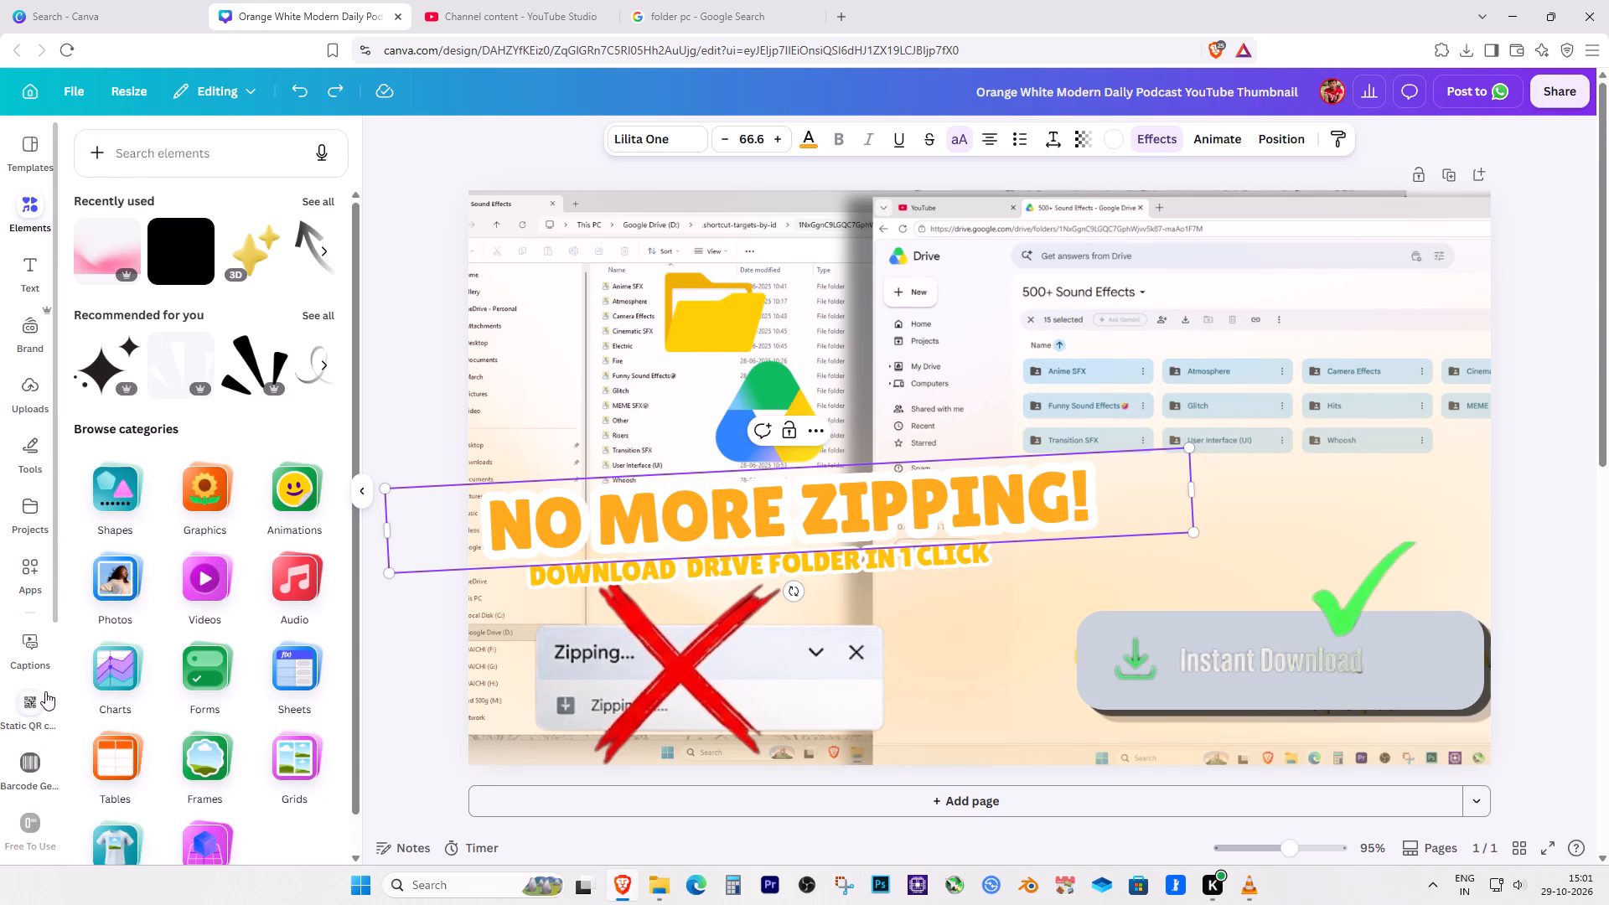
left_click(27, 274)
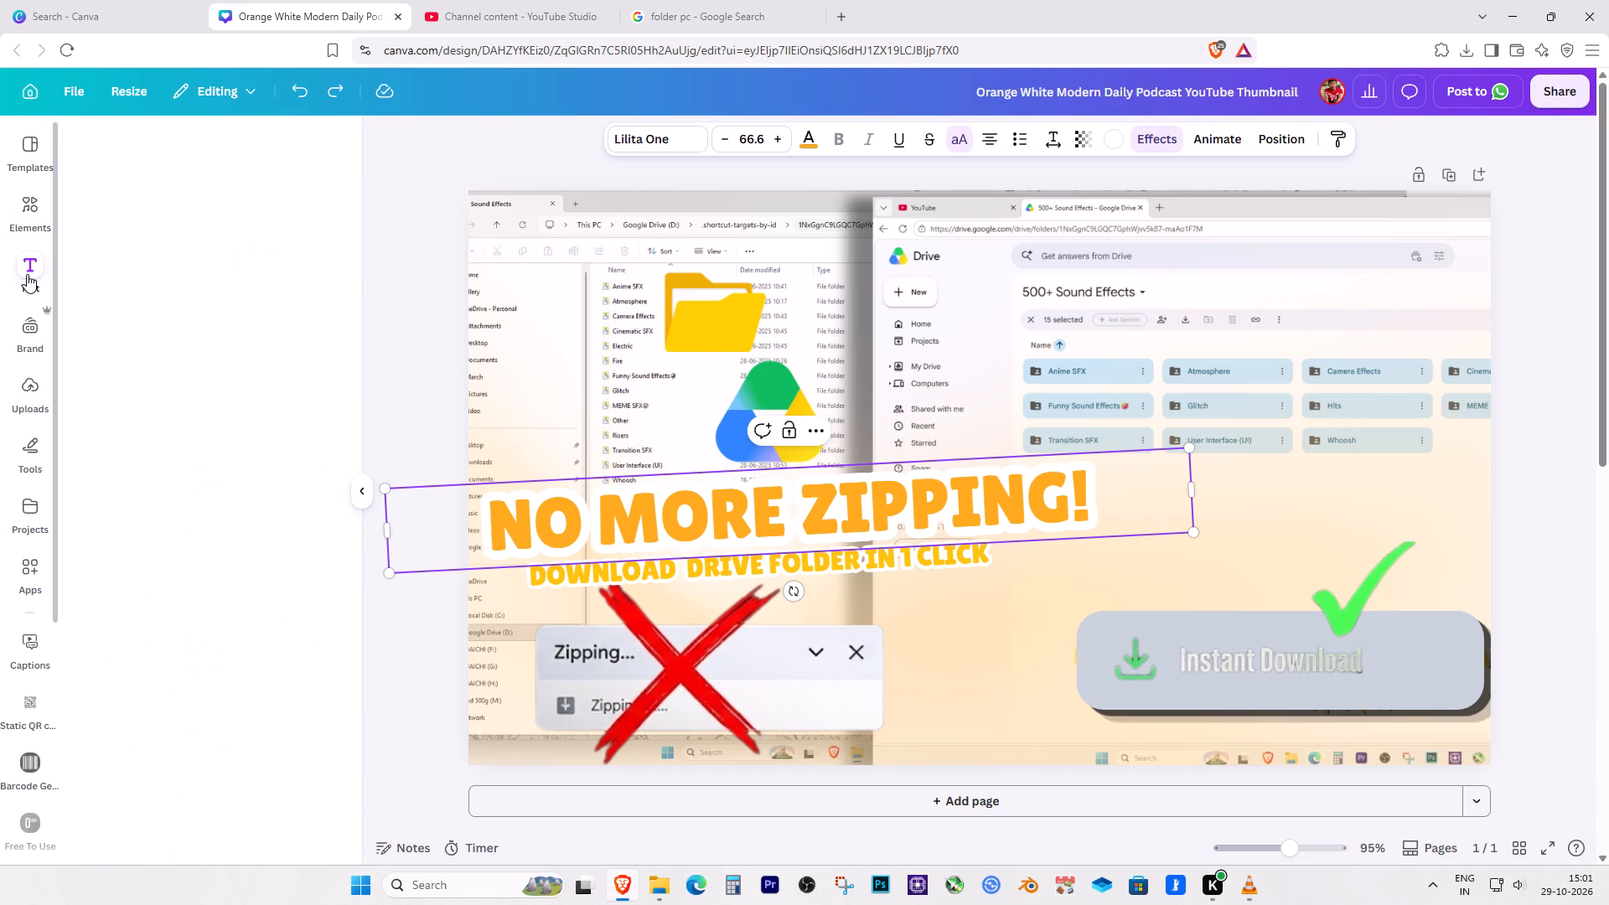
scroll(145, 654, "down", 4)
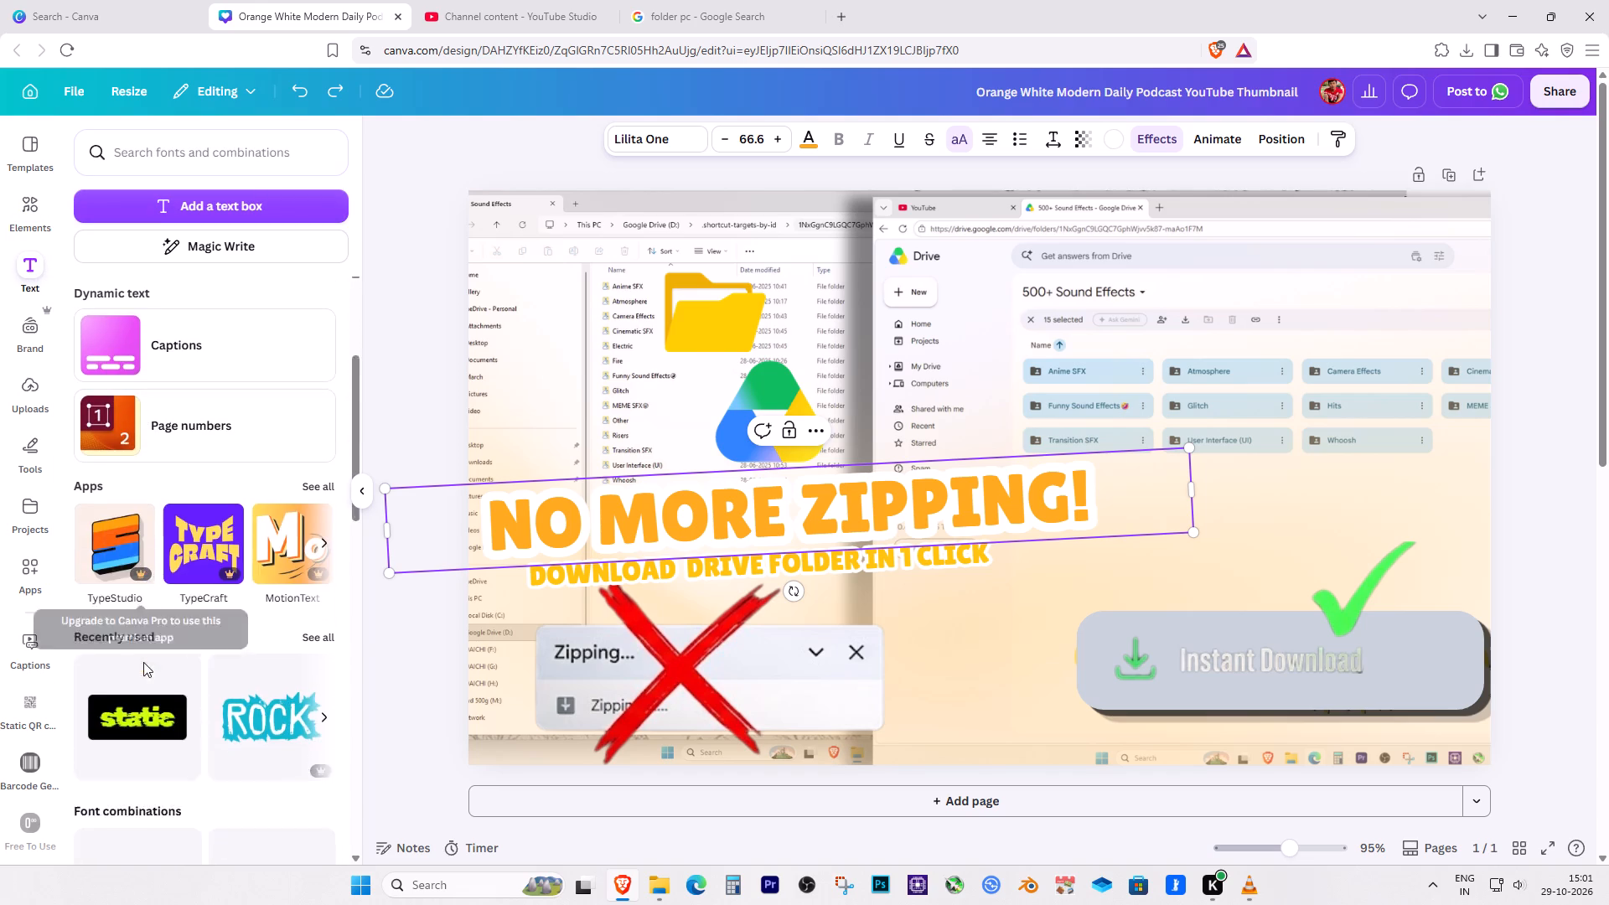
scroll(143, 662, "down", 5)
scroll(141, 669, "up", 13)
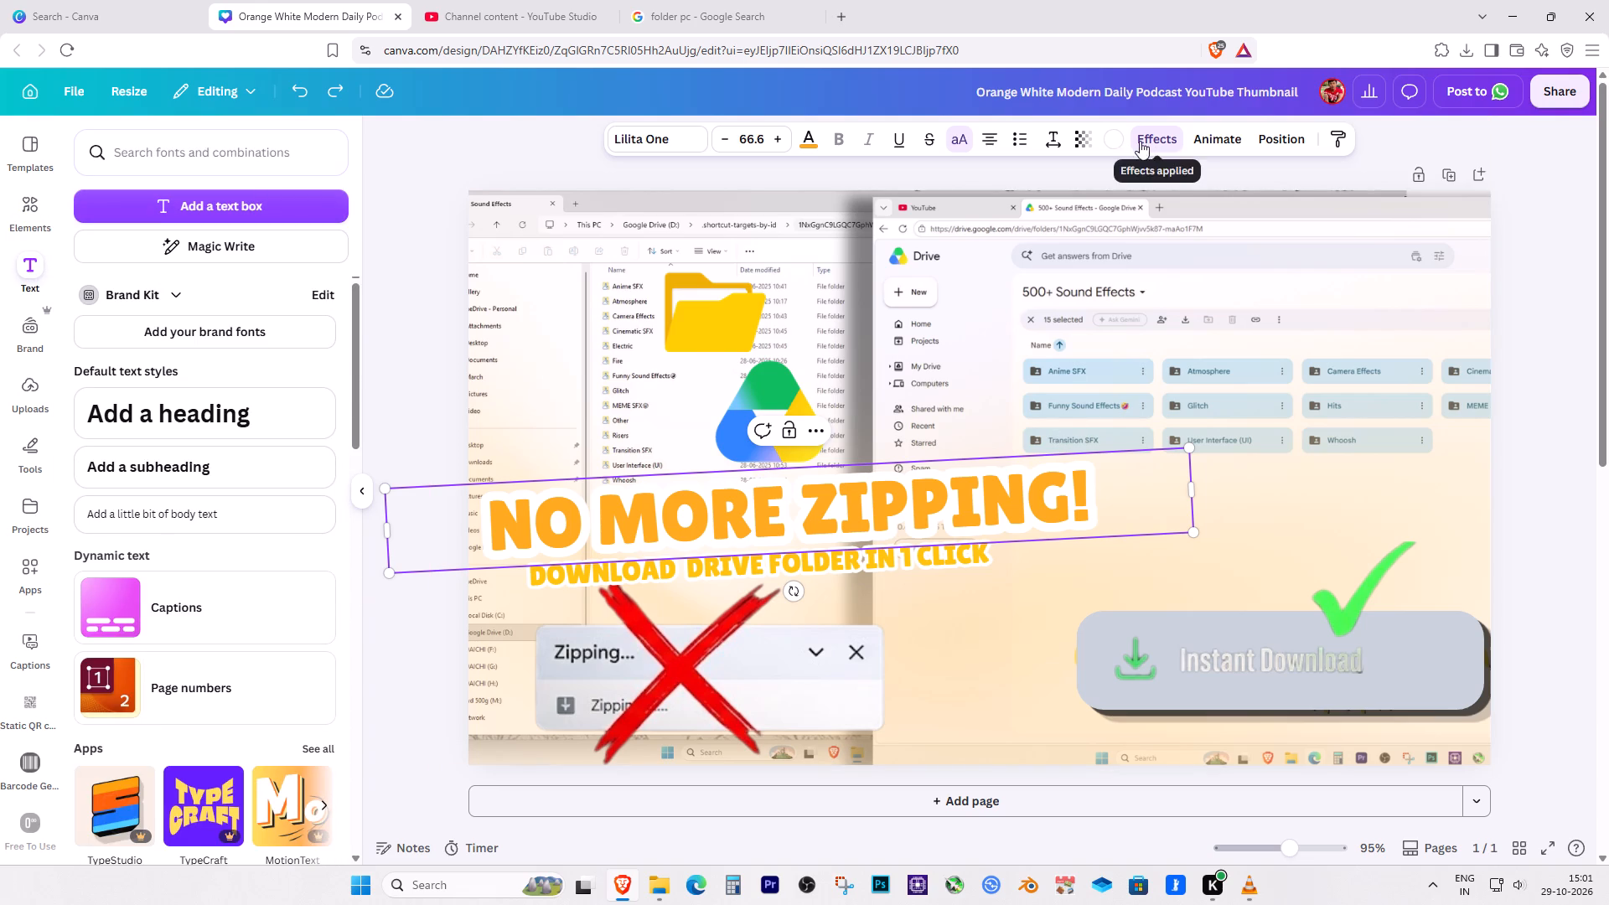
Examine the effect colour, transparency and text effect options of the NO MORE ZIPPING! headline.
left_click(1115, 137)
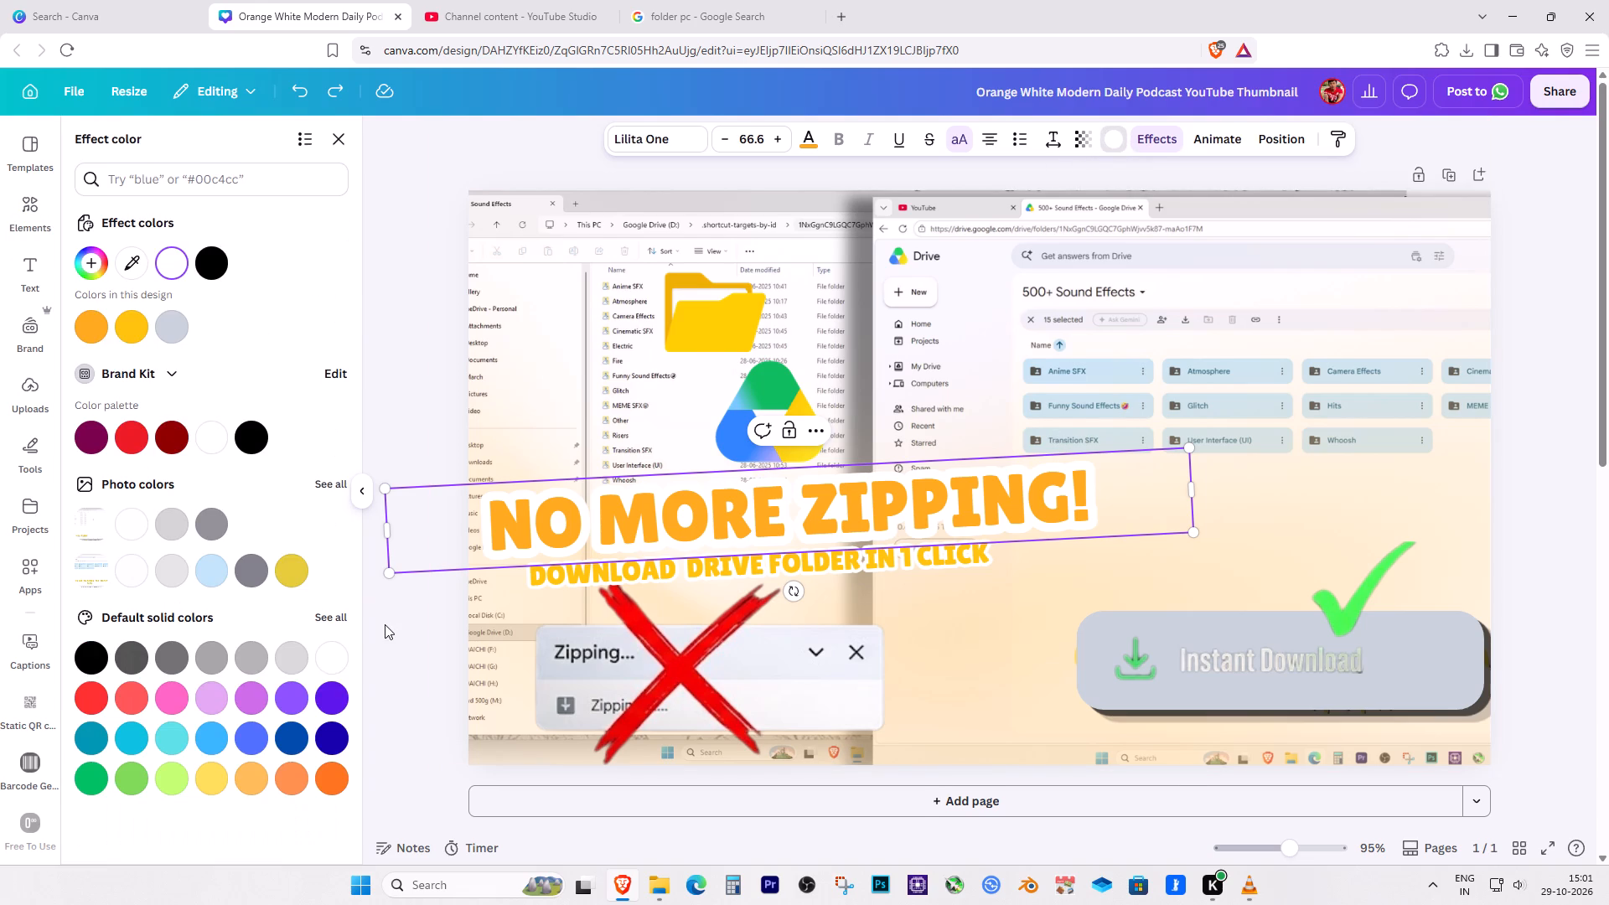
scroll(385, 624, "down", 2)
scroll(244, 692, "down", 2)
scroll(244, 692, "up", 12)
left_click(1084, 138)
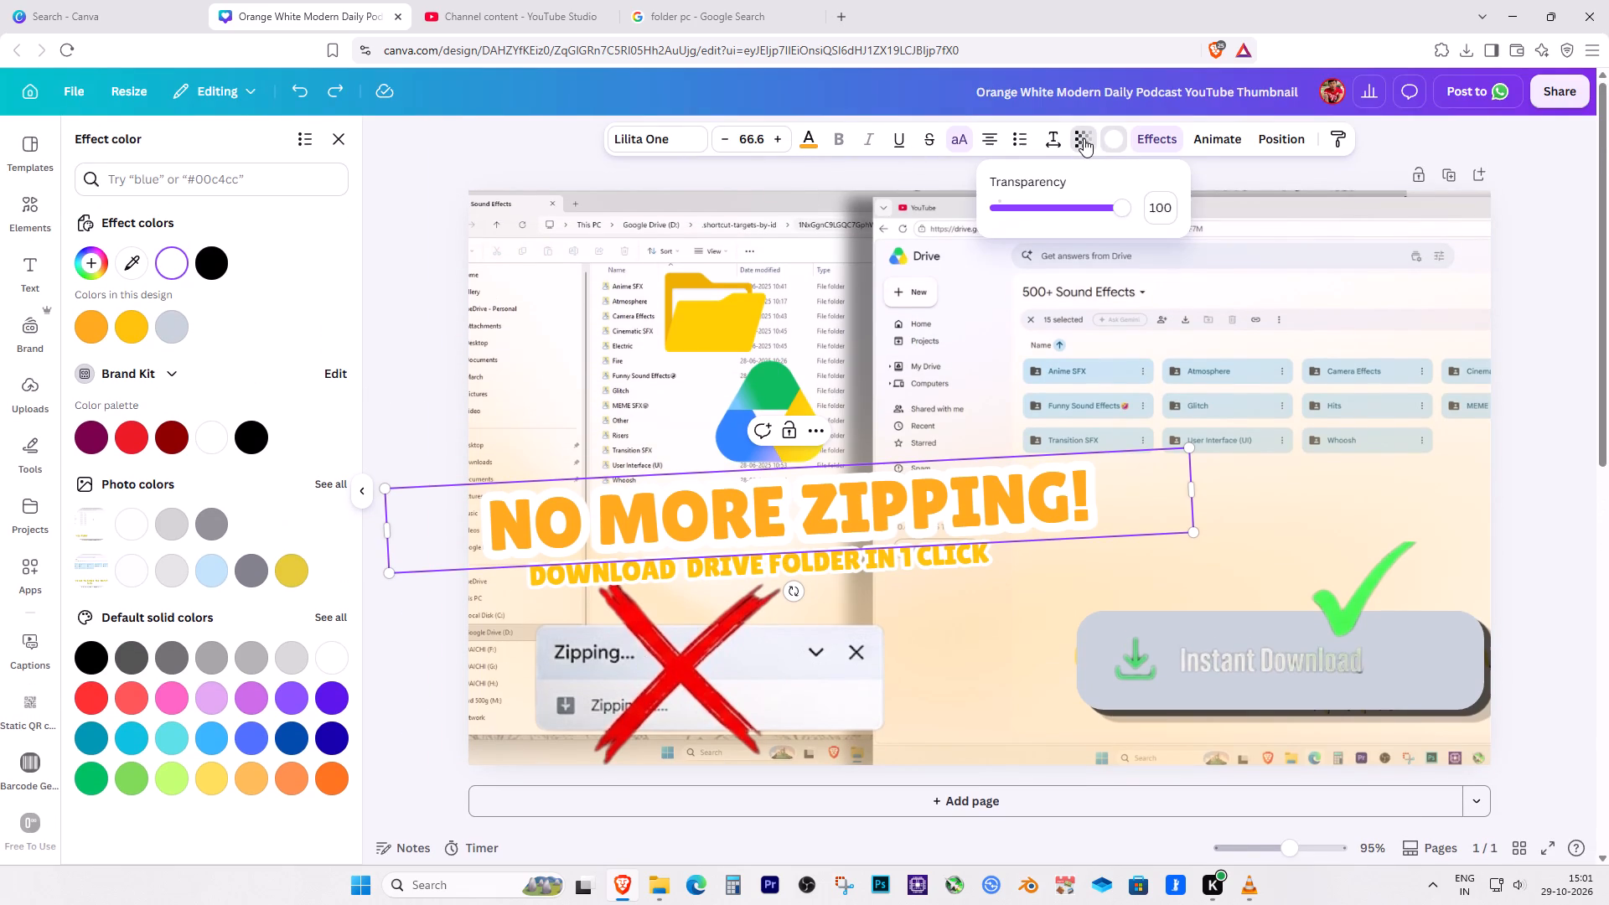
left_click(1086, 138)
left_click(1151, 135)
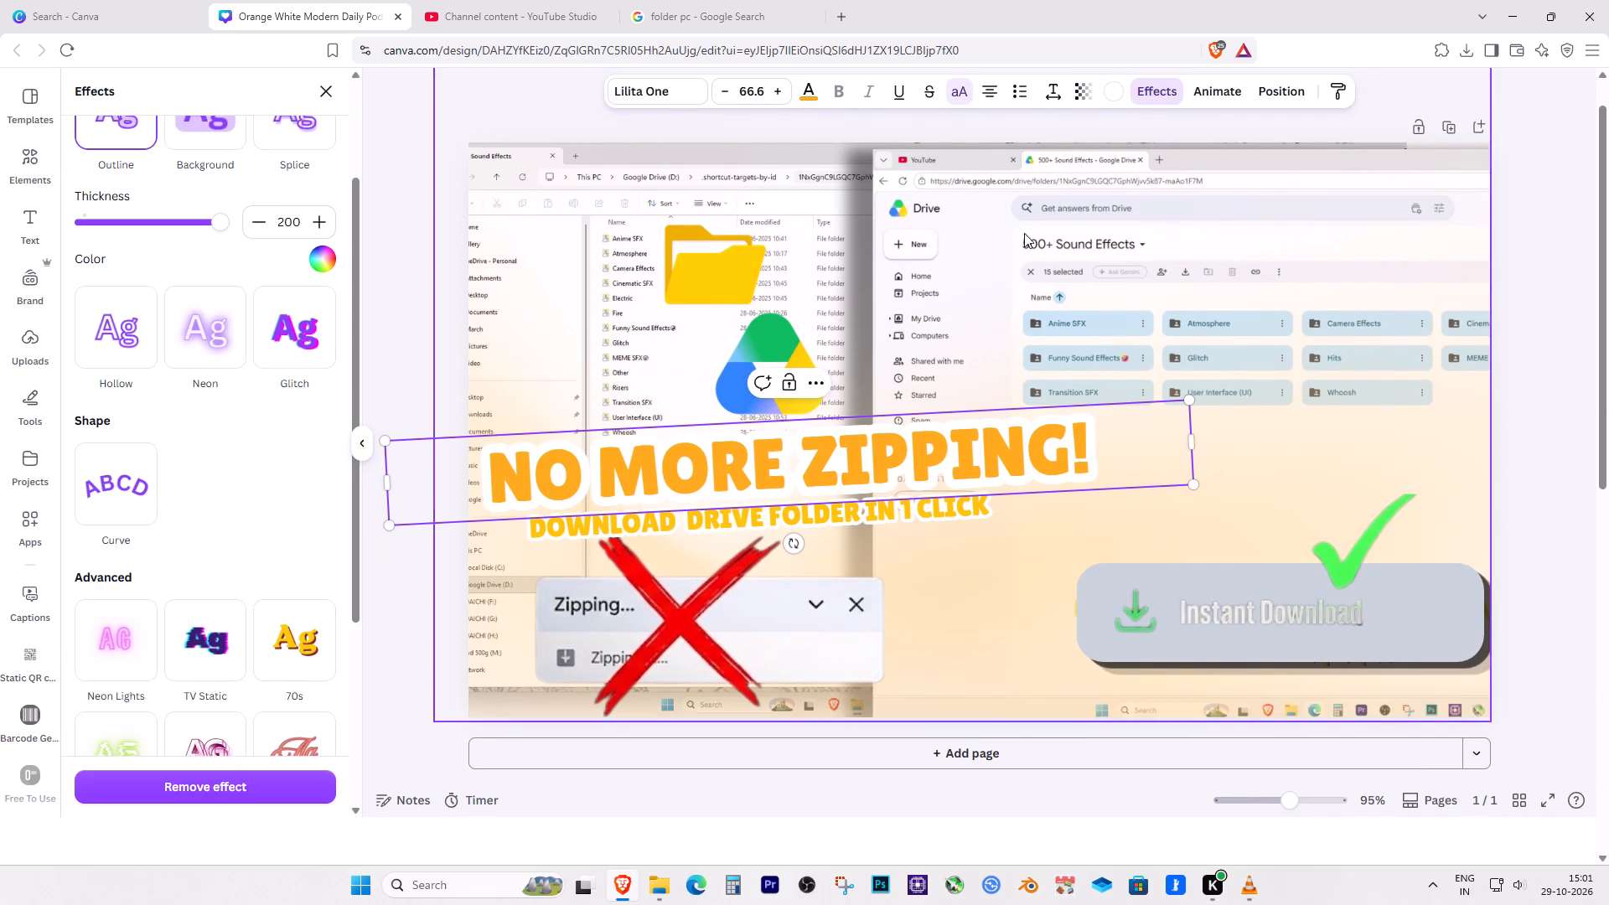
scroll(235, 582, "down", 11)
scroll(238, 580, "up", 5)
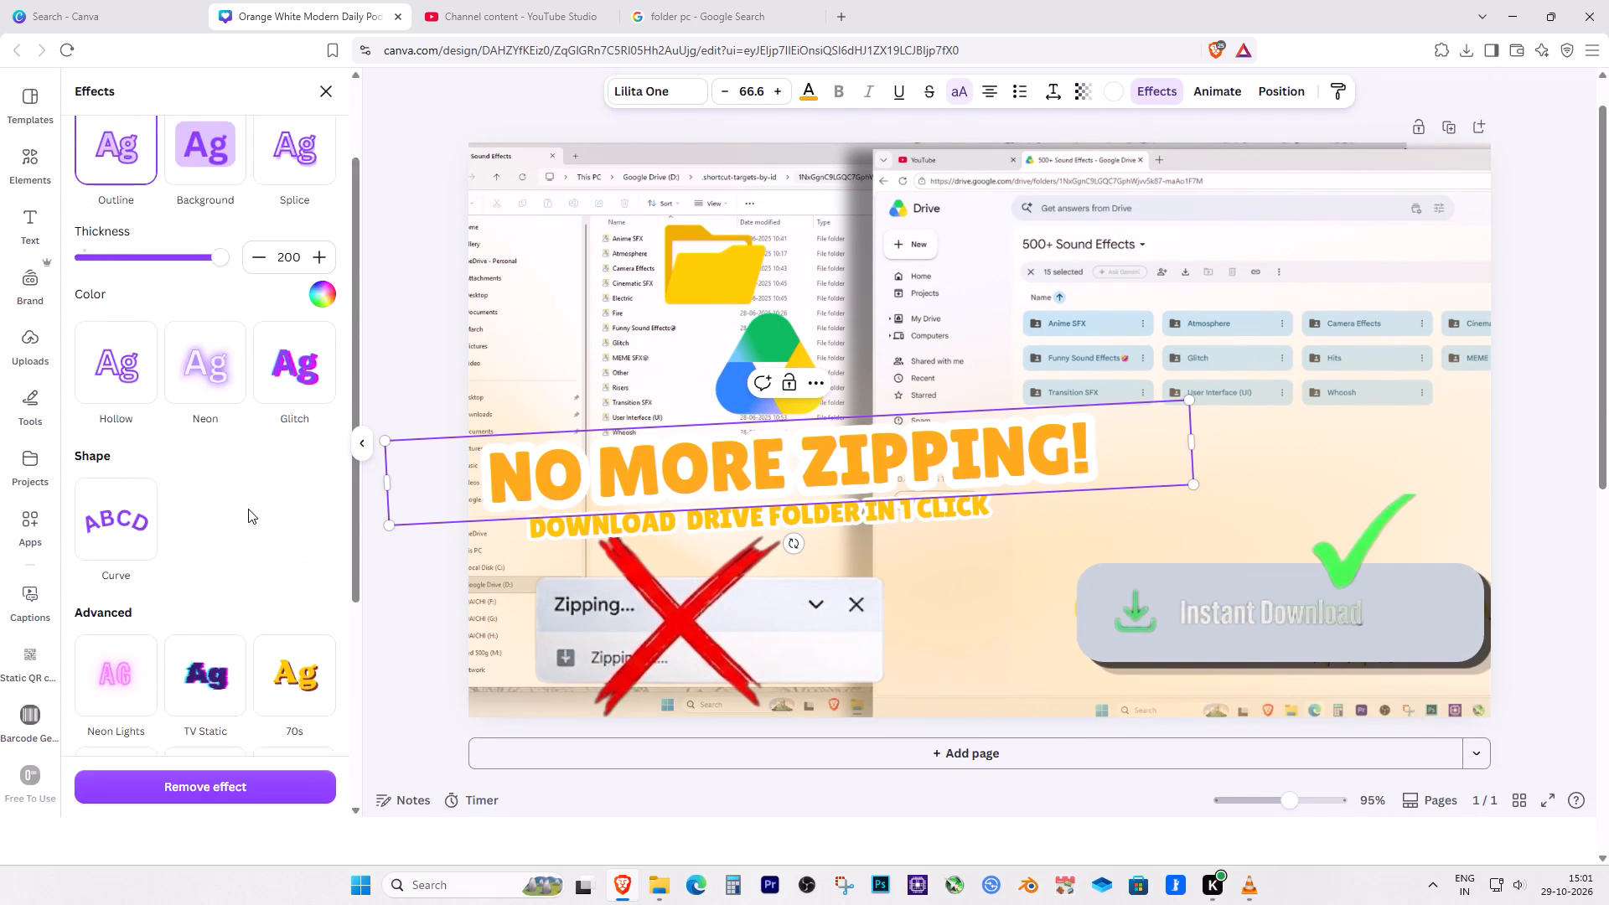
scroll(248, 509, "up", 8)
left_click(334, 96)
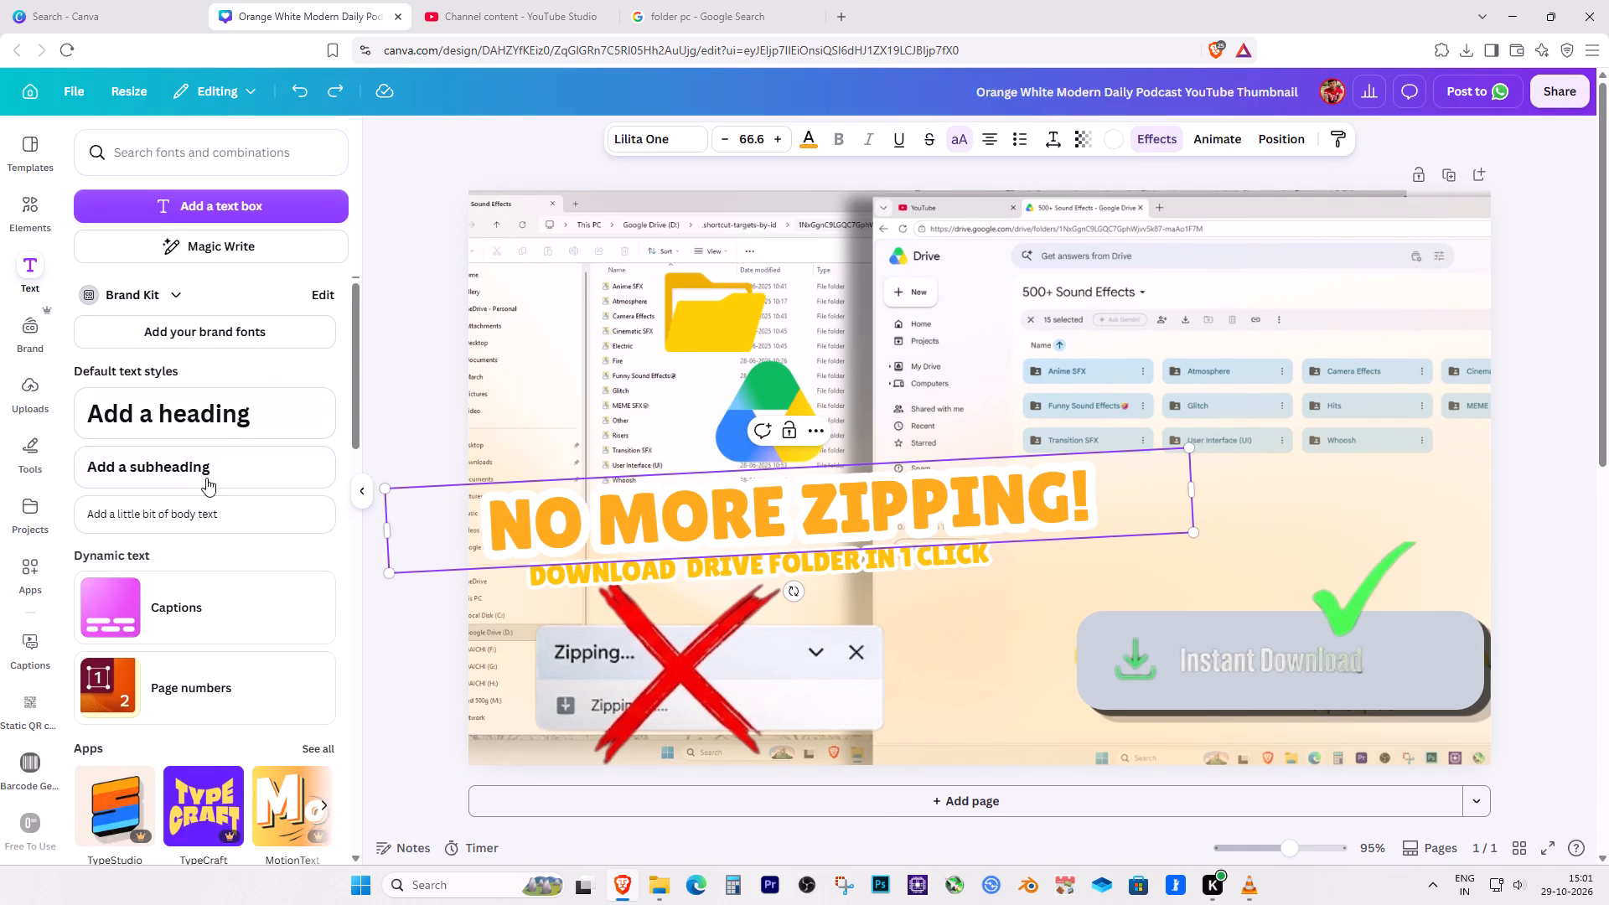
Browse the text styles, text apps and recently used font combinations for a headline treatment.
scroll(215, 623, "down", 5)
scroll(214, 632, "up", 3)
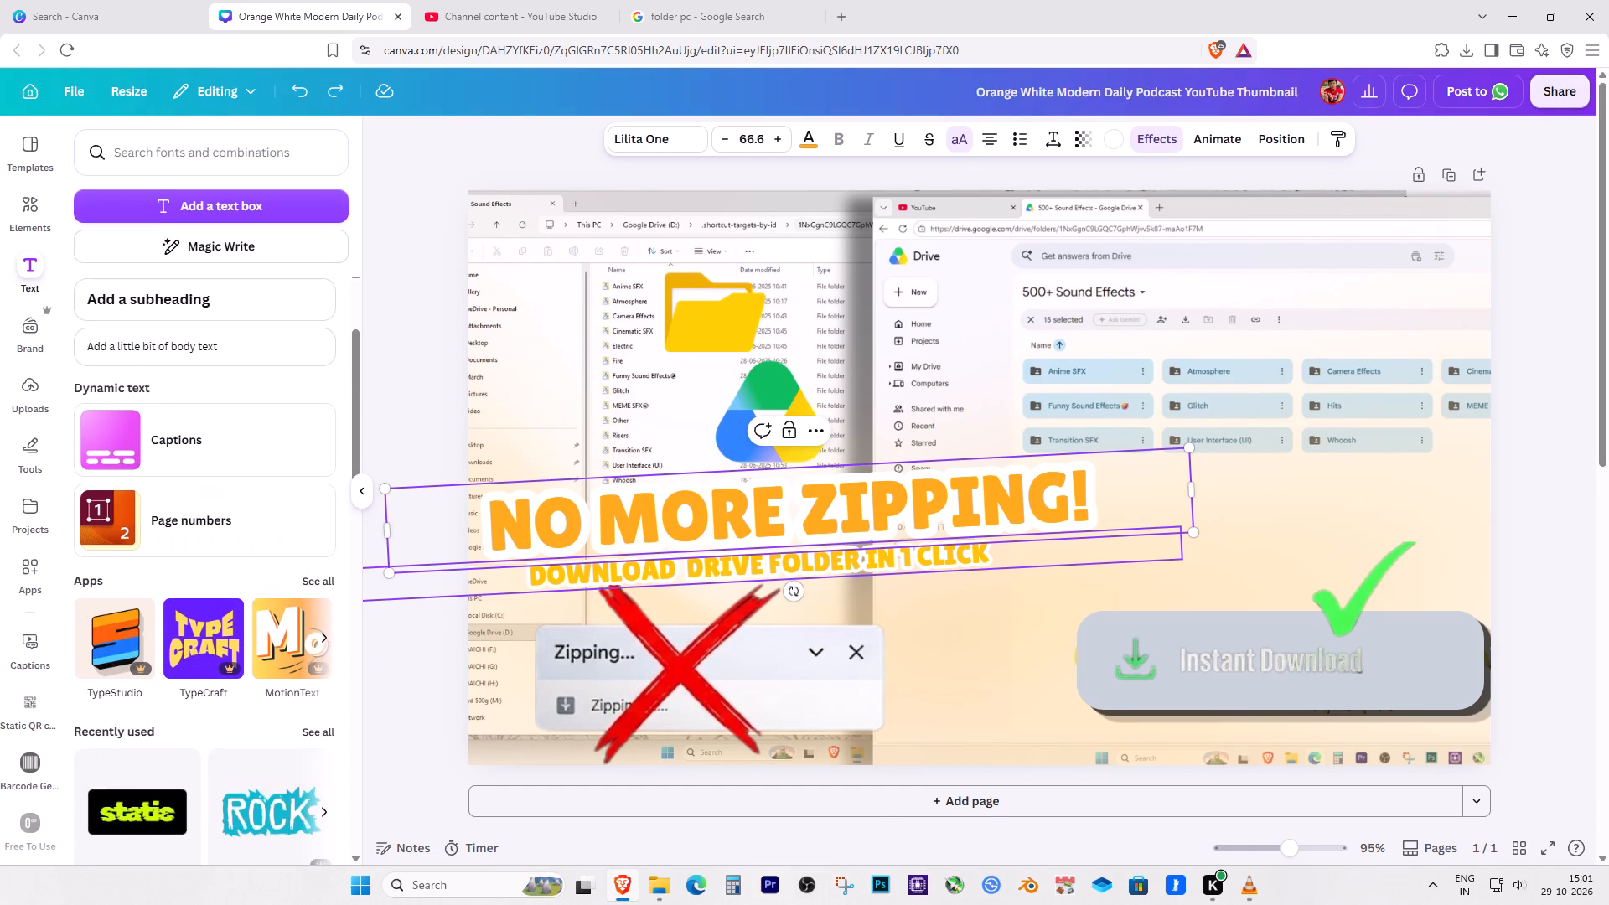
scroll(194, 573, "up", 9)
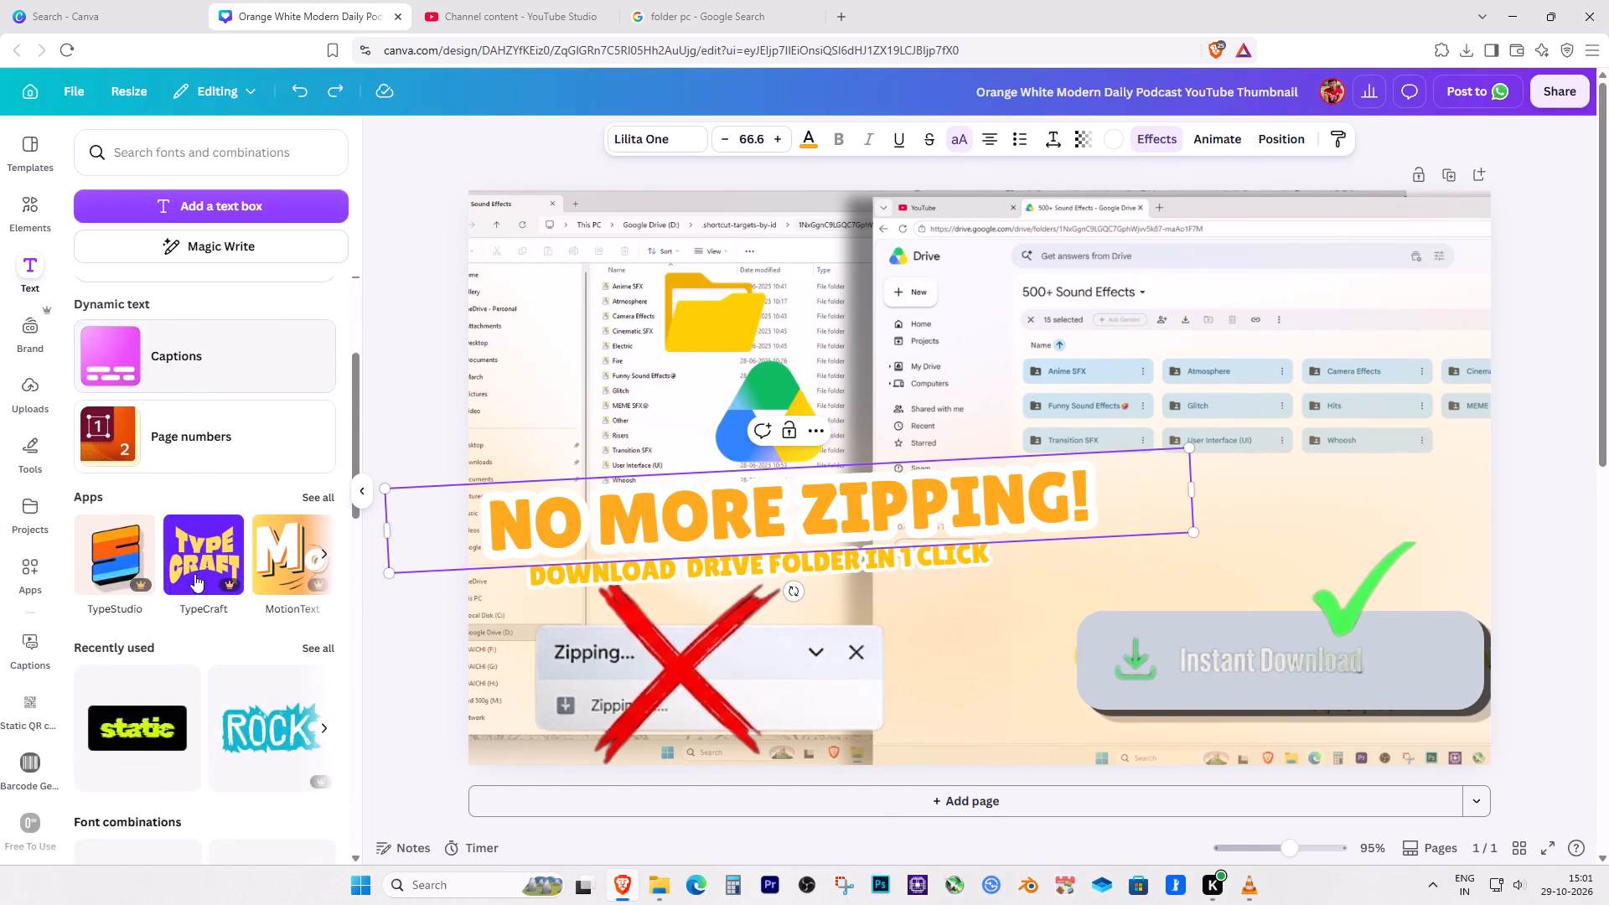